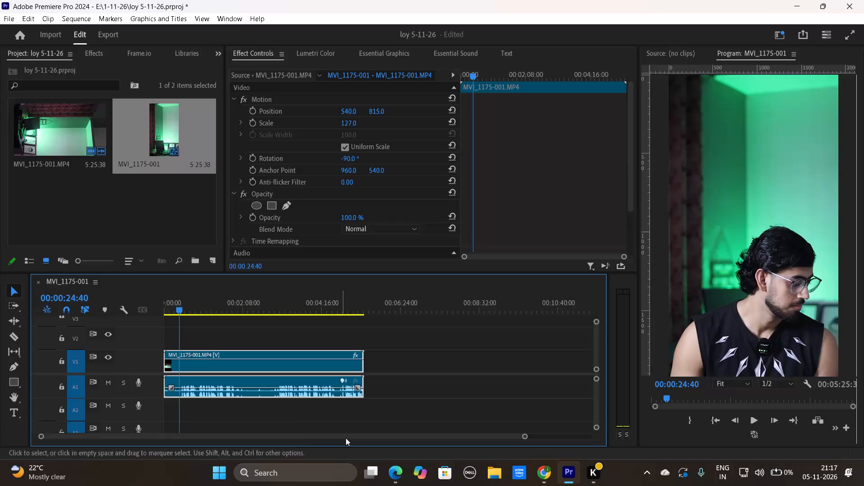
Split the MVI_1175-001.MP4 clip with the Razor tool at 00:00:29:30 and cut out the opening part before it.
{"action": "left_click_drag", "start_coordinate": [524, 437], "coordinate": [421, 456]}
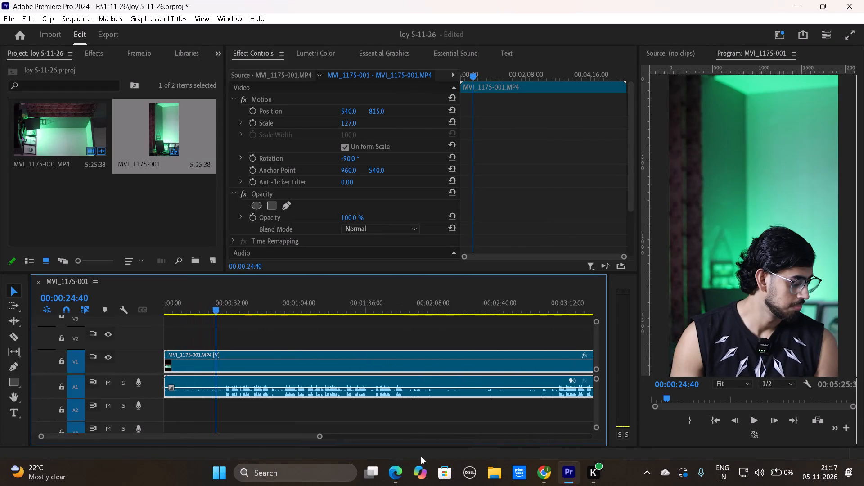
{"action": "left_click_drag", "start_coordinate": [421, 456], "coordinate": [421, 456]}
{"action": "key", "text": "space"}
{"action": "left_click_drag", "start_coordinate": [220, 307], "coordinate": [229, 309]}
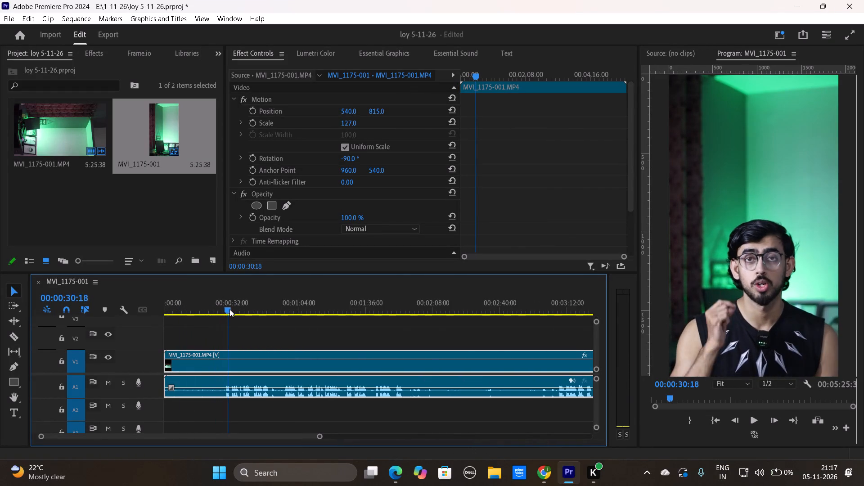
{"action": "left_click_drag", "start_coordinate": [229, 309], "coordinate": [228, 310]}
{"action": "key", "text": "c"}
{"action": "left_click", "coordinate": [227, 362]}
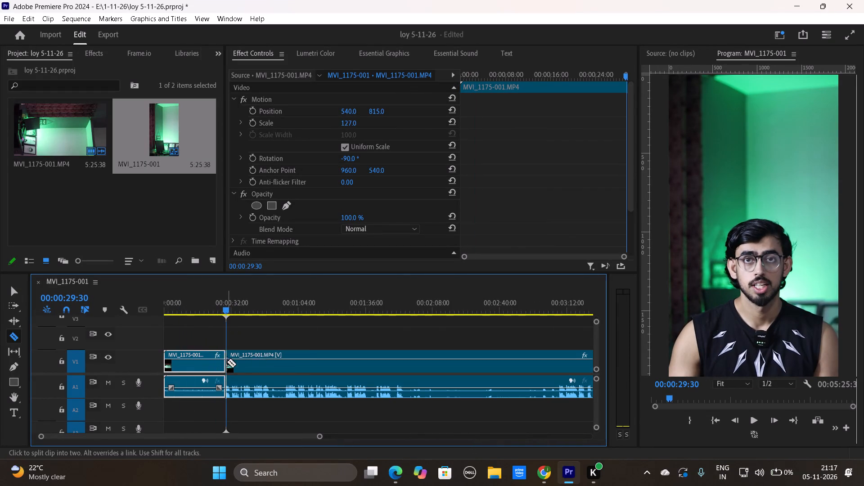
{"action": "key", "text": "space"}
{"action": "right_click", "coordinate": [201, 362]}
{"action": "left_click", "coordinate": [280, 15]}
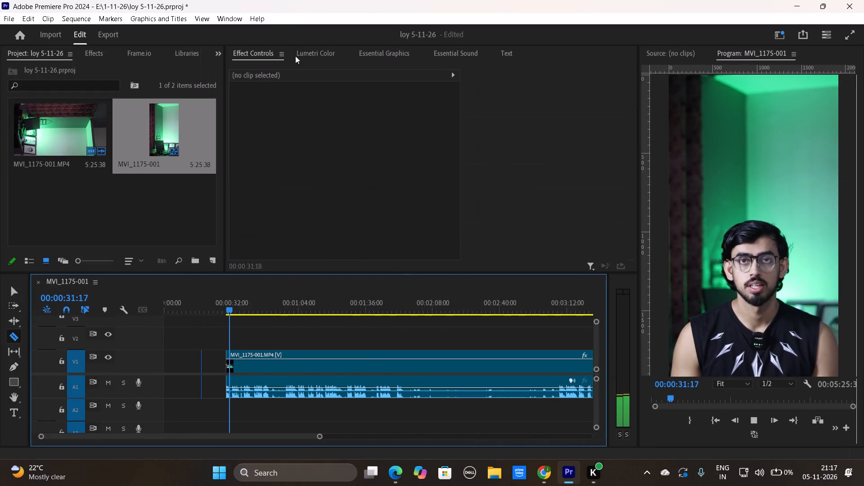
Split the remaining clip at 00:00:32:26 and cut out the short piece before the split.
{"action": "key", "text": "space"}
{"action": "left_click", "coordinate": [234, 356]}
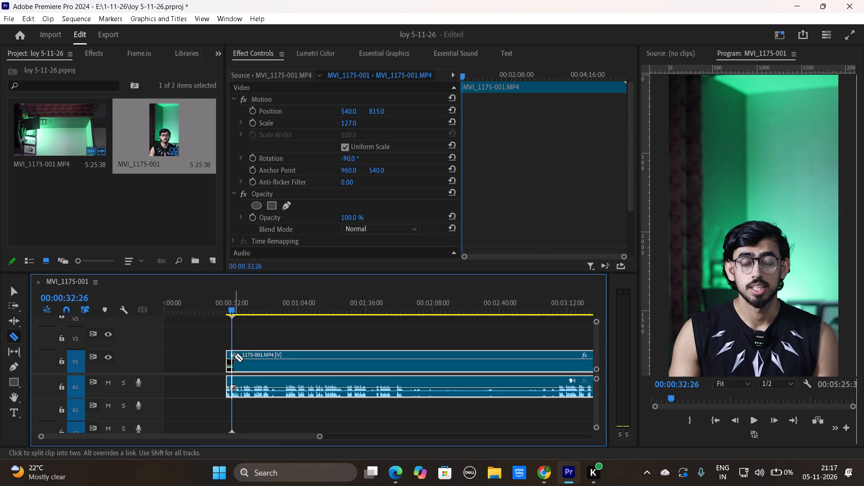
{"action": "key", "text": "space"}
{"action": "right_click", "coordinate": [228, 355]}
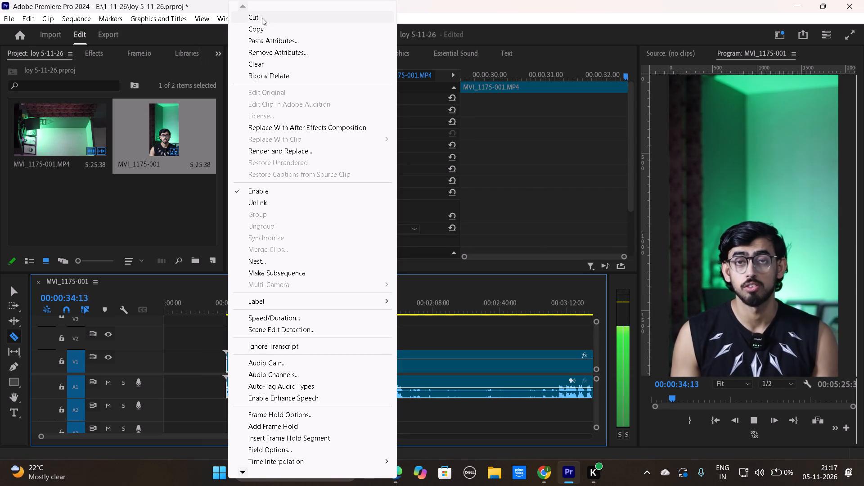
{"action": "left_click", "coordinate": [262, 18]}
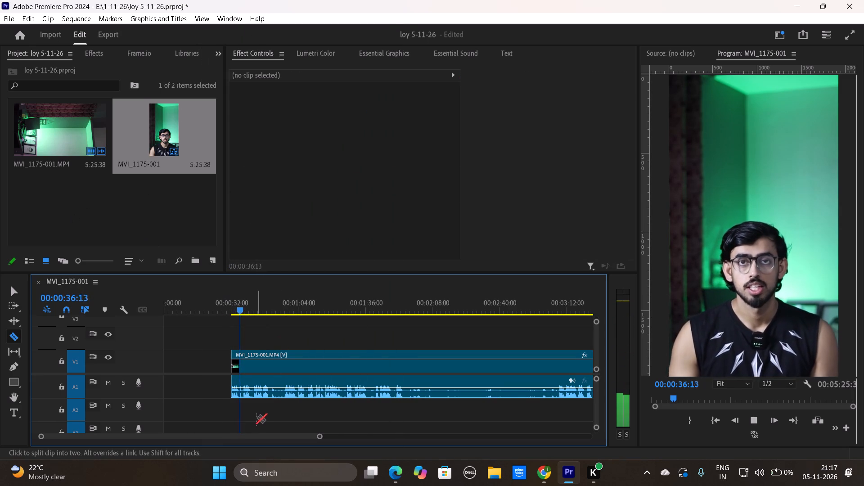
Split the clip at 00:00:37:52 and cut out the piece before the split.
{"action": "key", "text": "space"}
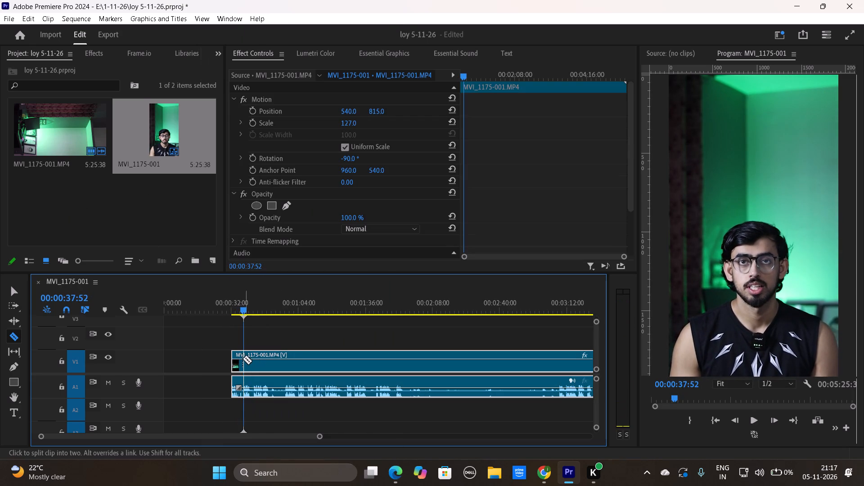
{"action": "left_click", "coordinate": [244, 358]}
{"action": "key", "text": "space"}
{"action": "right_click", "coordinate": [237, 357]}
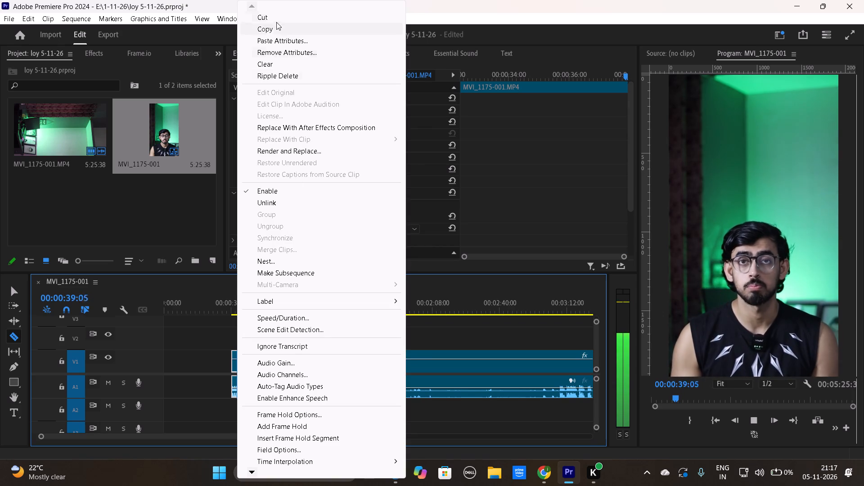
{"action": "left_click", "coordinate": [277, 18]}
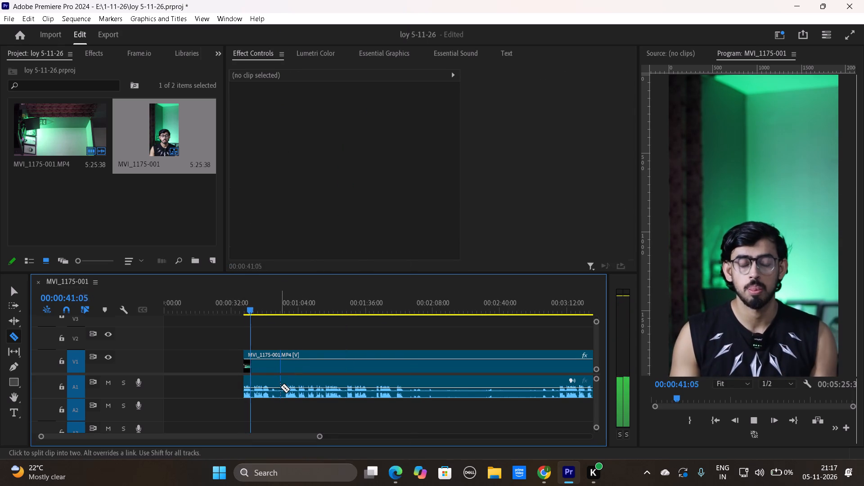
Split the clip at 00:00:42:55 and cut out the piece before the split.
{"action": "key", "text": "space"}
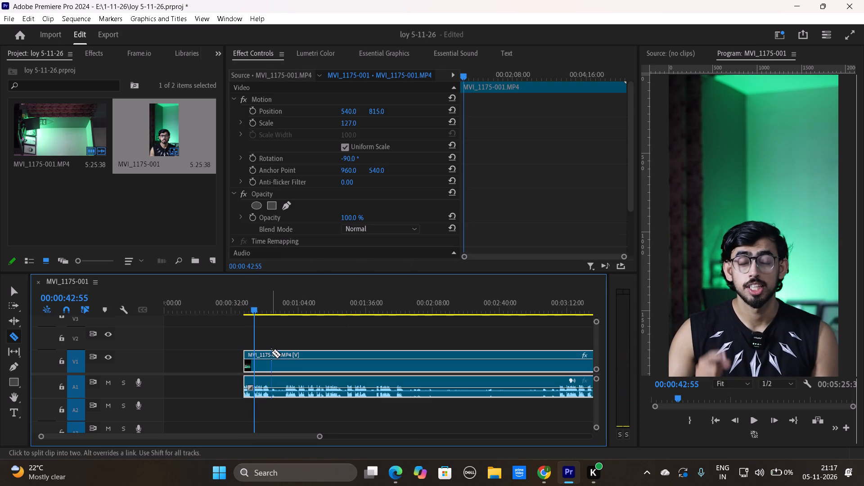
{"action": "left_click", "coordinate": [257, 356]}
{"action": "key", "text": "space"}
{"action": "right_click", "coordinate": [248, 358]}
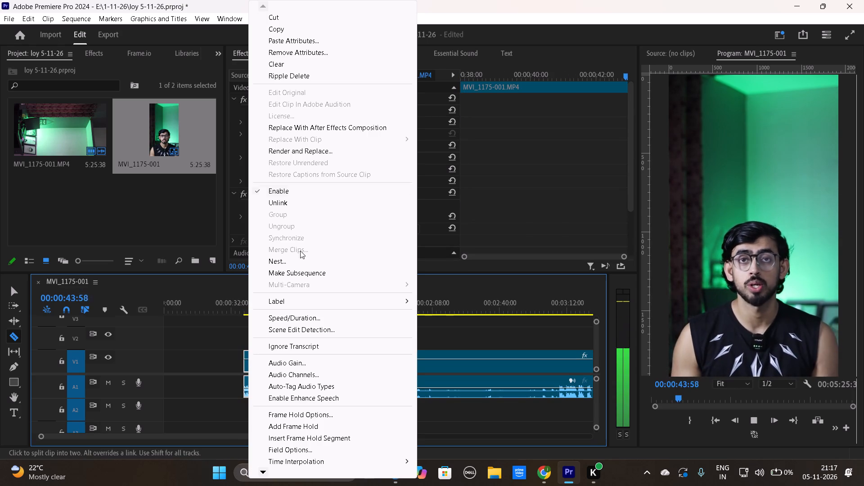
{"action": "left_click", "coordinate": [308, 18]}
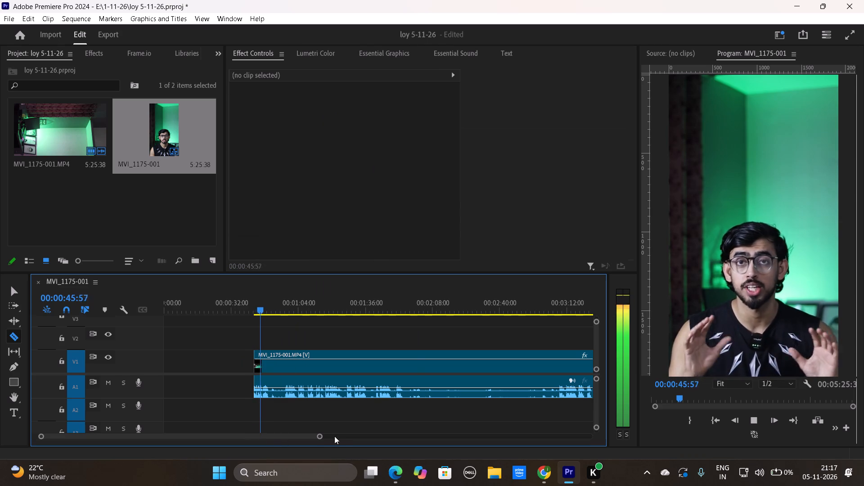
Split the clip at 00:00:50:00 and ripple delete the empty gap at the start of the sequence.
{"action": "left_click_drag", "start_coordinate": [320, 437], "coordinate": [281, 446]}
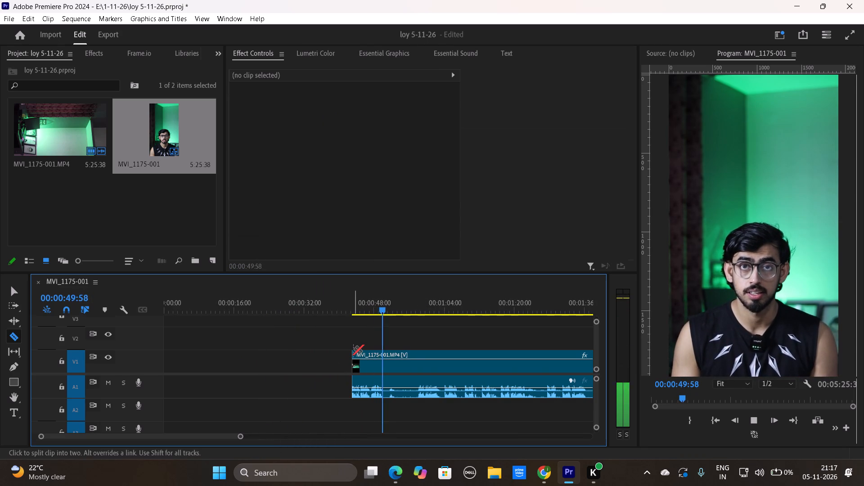
{"action": "key", "text": "space"}
{"action": "left_click", "coordinate": [383, 352]}
{"action": "right_click", "coordinate": [266, 364]}
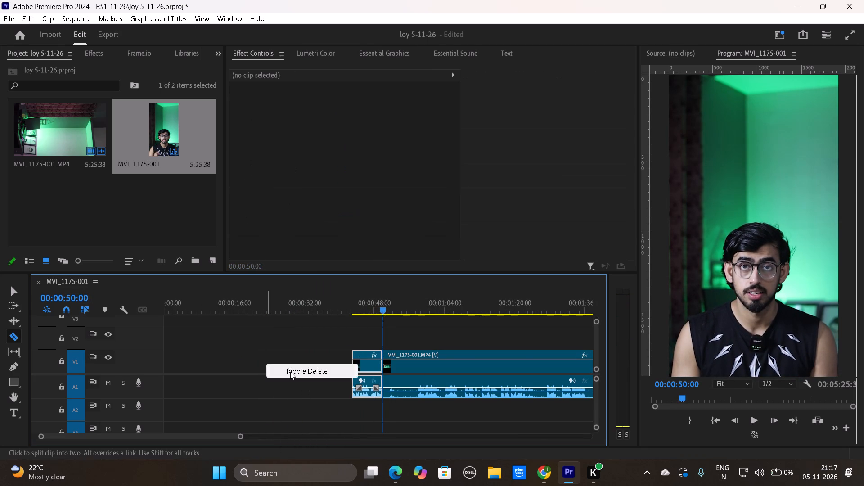
{"action": "left_click", "coordinate": [294, 374]}
Split the second clip at 00:00:15:17, where speech resumes, and cut out the piece between the first clip and this split.
{"action": "left_click_drag", "start_coordinate": [173, 307], "coordinate": [218, 311]}
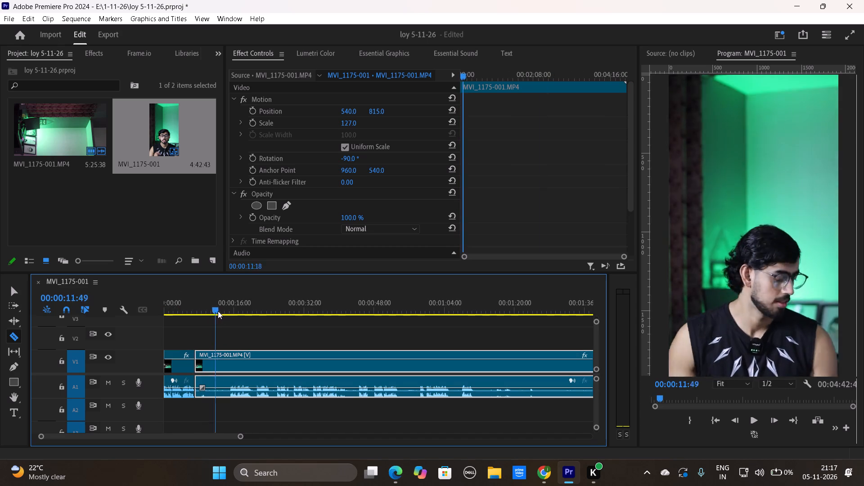
{"action": "left_click_drag", "start_coordinate": [218, 311], "coordinate": [232, 310]}
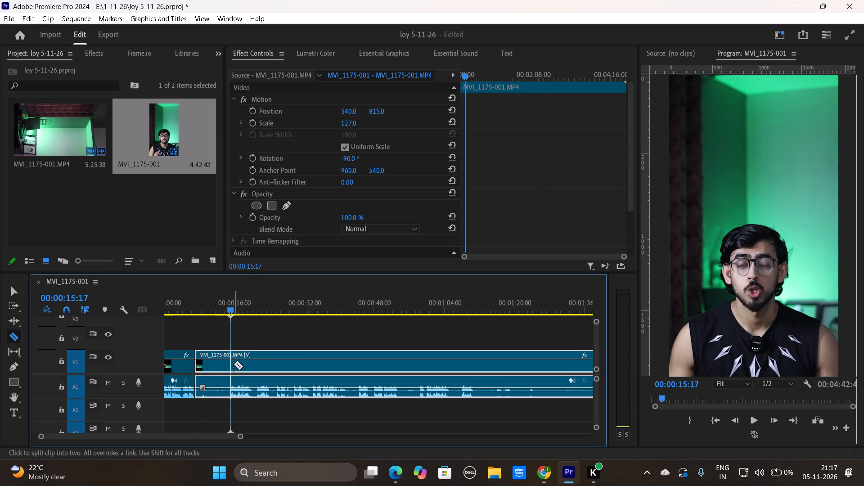
{"action": "left_click", "coordinate": [232, 364]}
{"action": "key", "text": "space"}
{"action": "right_click", "coordinate": [217, 361]}
{"action": "left_click", "coordinate": [271, 16]}
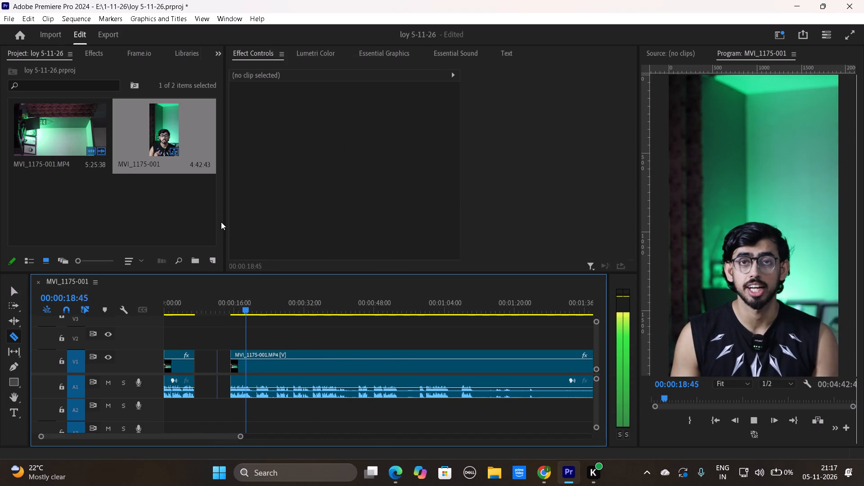
Replay the next lines and split the long clip at 00:00:19:55.
{"action": "key", "text": "space"}
{"action": "left_click_drag", "start_coordinate": [255, 306], "coordinate": [247, 308]}
{"action": "key", "text": "space"}
{"action": "key", "text": "space"}
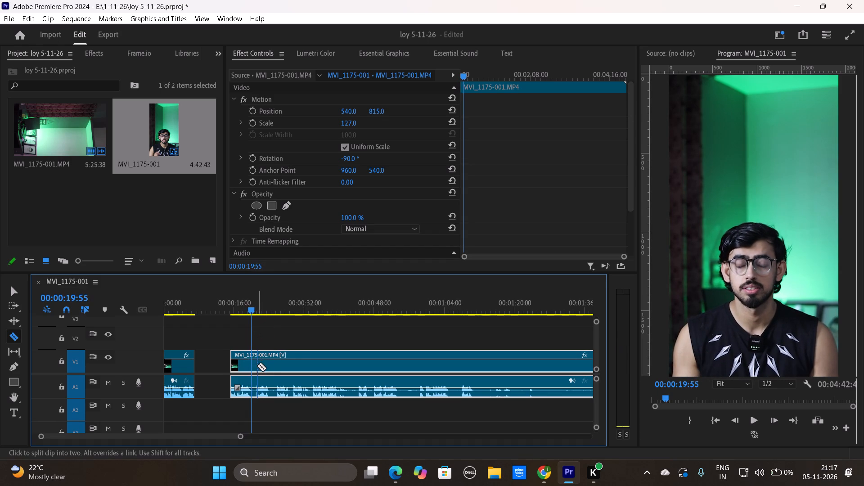
{"action": "left_click", "coordinate": [253, 361]}
Split the long clip again at 00:00:21:06 and cut out the short piece between the last two splits.
{"action": "key", "text": "space"}
{"action": "key", "text": "space"}
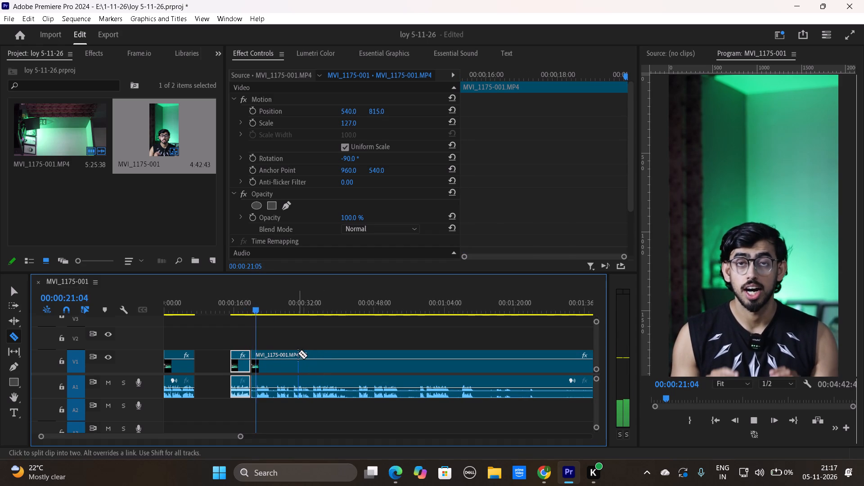
{"action": "left_click", "coordinate": [257, 363]}
{"action": "key", "text": "space"}
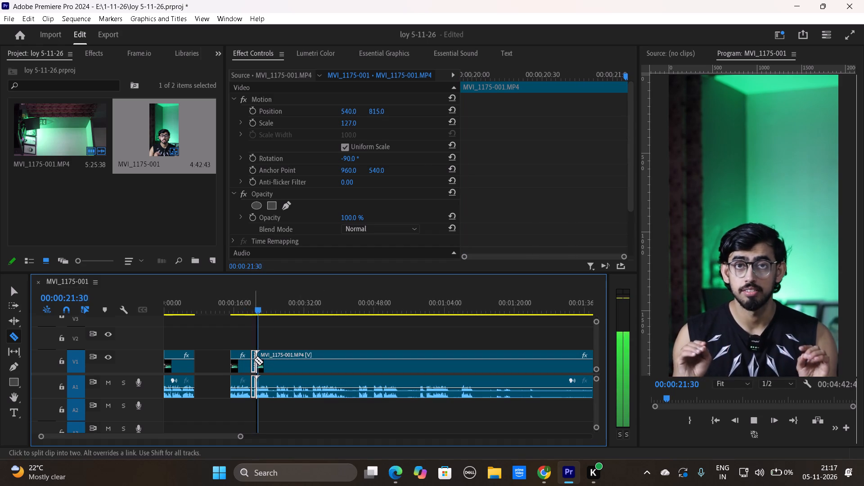
{"action": "right_click", "coordinate": [254, 360]}
{"action": "left_click", "coordinate": [281, 13]}
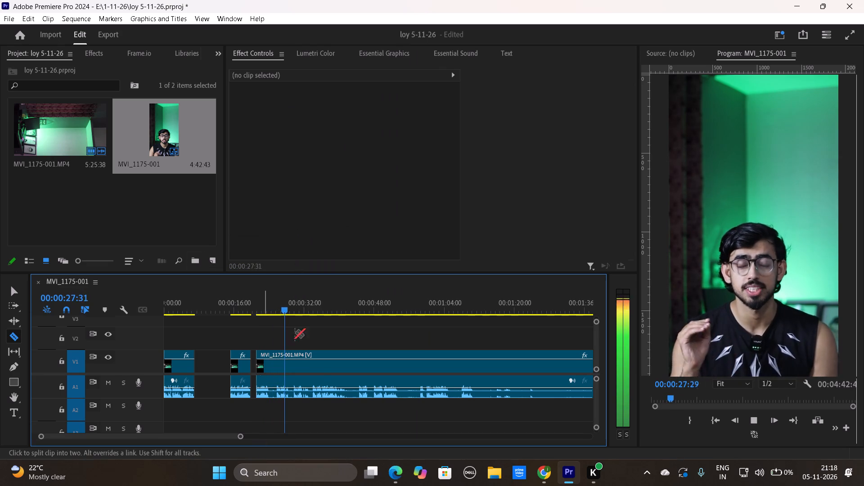
Split the long clip at 00:00:33:39 and cut out the piece between 00:00:21:06 and this split.
{"action": "left_click", "coordinate": [310, 374]}
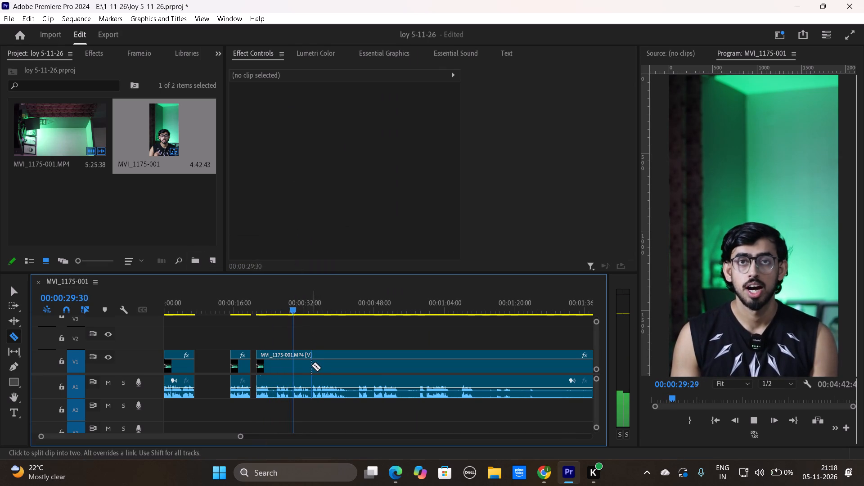
{"action": "left_click", "coordinate": [311, 366]}
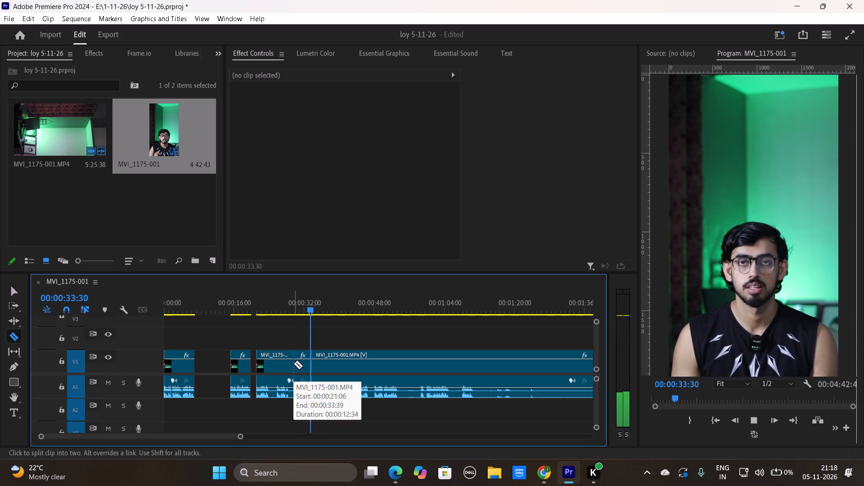
{"action": "right_click", "coordinate": [293, 364]}
{"action": "left_click", "coordinate": [312, 17]}
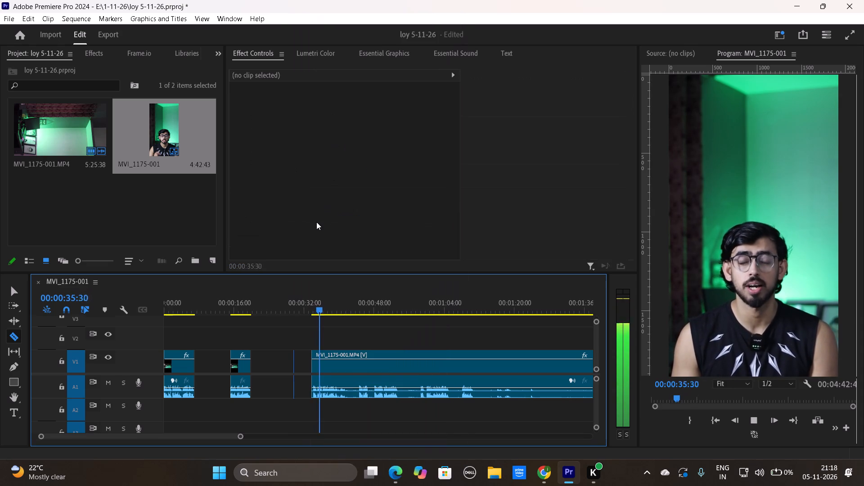
Replay the lines around 00:00:38 to find the end of the sentence and split the long clip at 00:00:38:57.
{"action": "left_click_drag", "start_coordinate": [240, 437], "coordinate": [234, 439]}
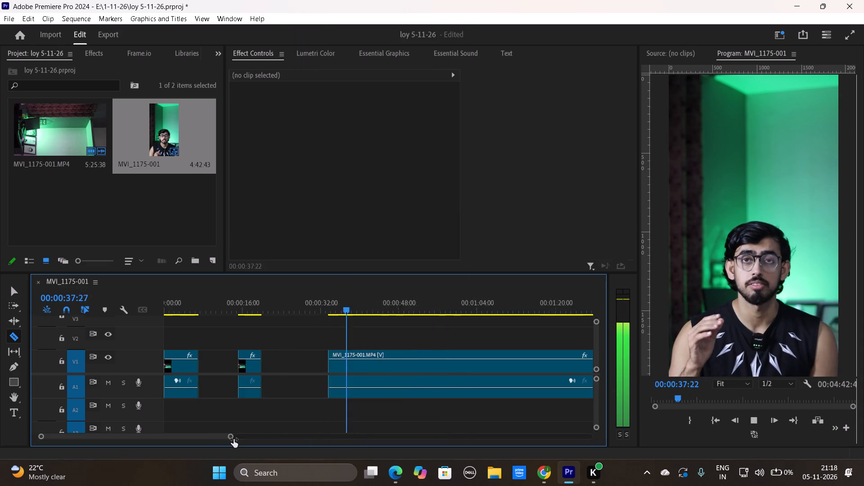
{"action": "left_click_drag", "start_coordinate": [234, 439], "coordinate": [215, 439]}
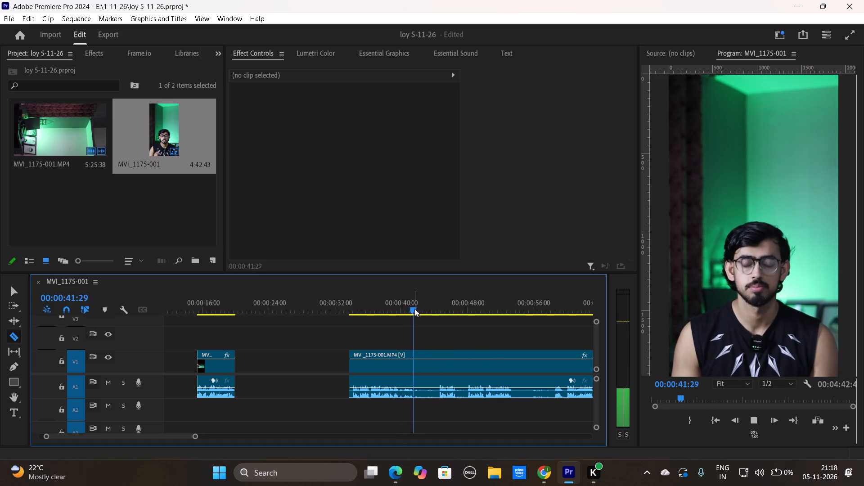
{"action": "left_click_drag", "start_coordinate": [412, 306], "coordinate": [380, 318]}
{"action": "key", "text": "space"}
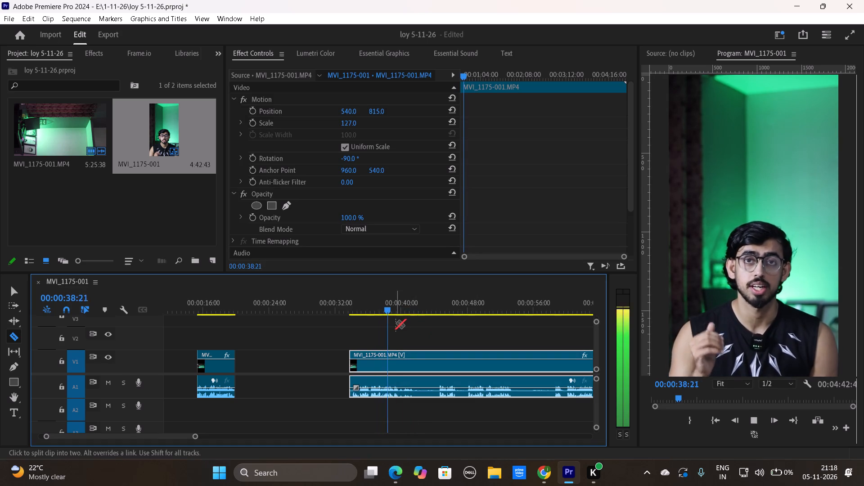
{"action": "key", "text": "space"}
{"action": "left_click_drag", "start_coordinate": [396, 307], "coordinate": [391, 310]}
{"action": "key", "text": "space"}
{"action": "key", "text": "space"}
{"action": "left_click_drag", "start_coordinate": [394, 308], "coordinate": [387, 310]}
{"action": "key", "text": "space"}
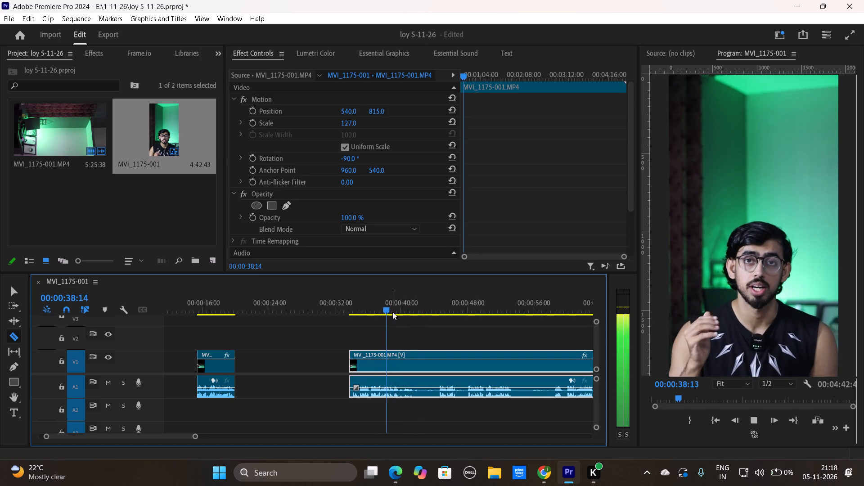
{"action": "key", "text": "space"}
{"action": "left_click", "coordinate": [391, 356]}
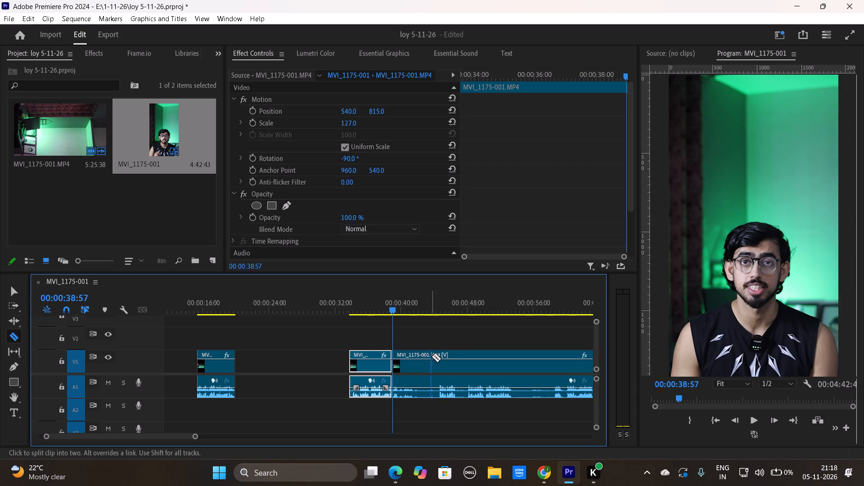
Play on past 00:00:38:57, split the long clip at 00:00:48:00 and cut out the piece between these two points.
{"action": "key", "text": "space"}
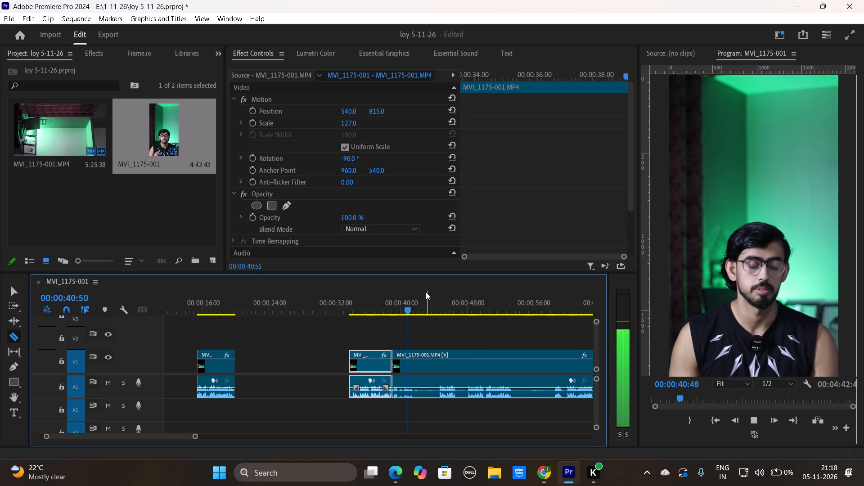
{"action": "left_click_drag", "start_coordinate": [417, 306], "coordinate": [439, 311]}
{"action": "key", "text": "space"}
{"action": "key", "text": "space"}
{"action": "key", "text": "space"}
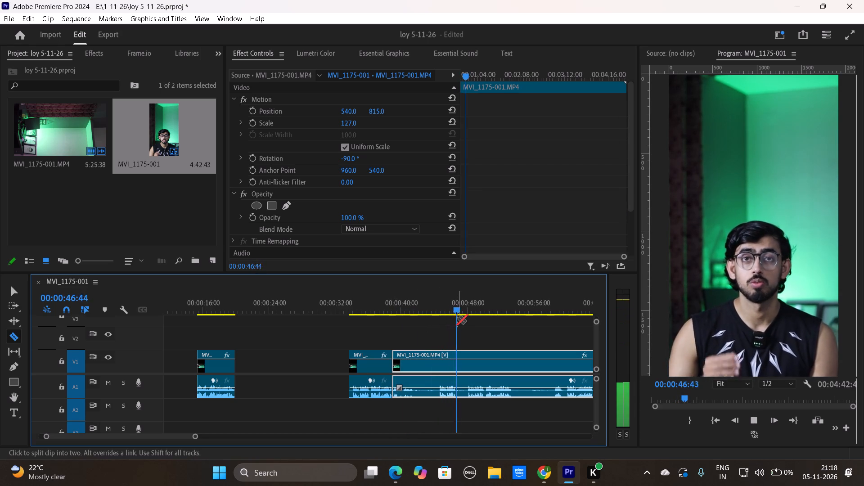
{"action": "key", "text": "space"}
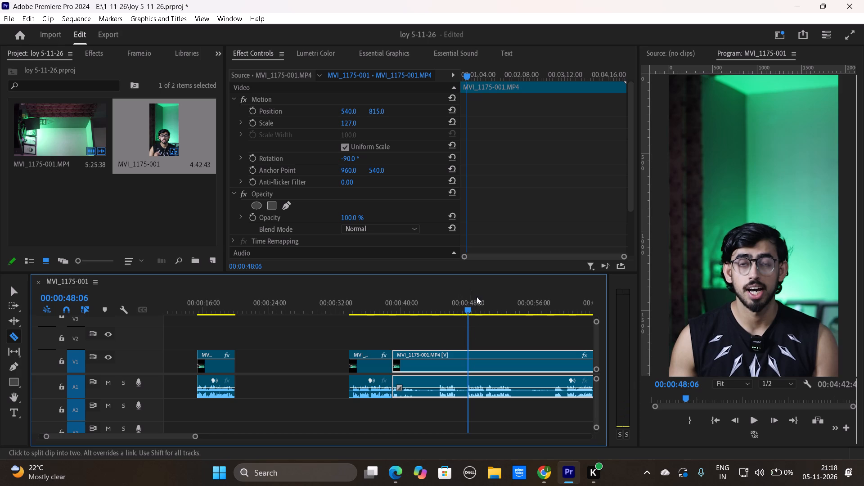
{"action": "left_click", "coordinate": [471, 304]}
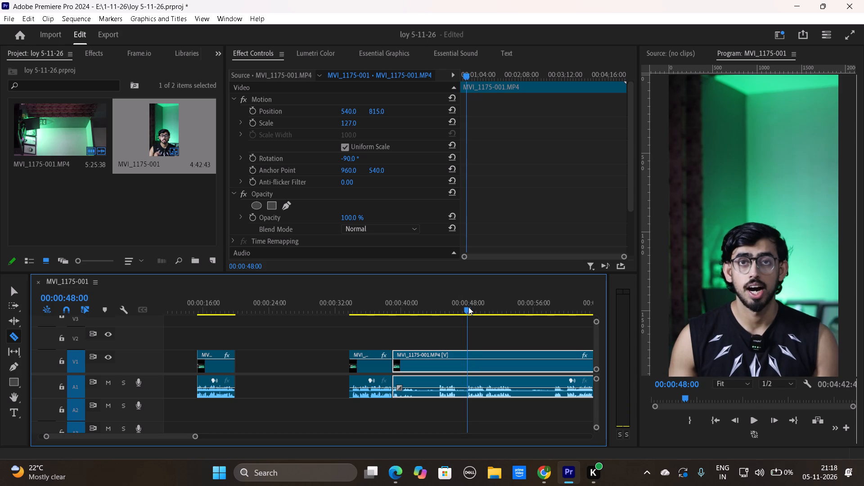
{"action": "left_click", "coordinate": [469, 356]}
{"action": "key", "text": "space"}
{"action": "right_click", "coordinate": [447, 364]}
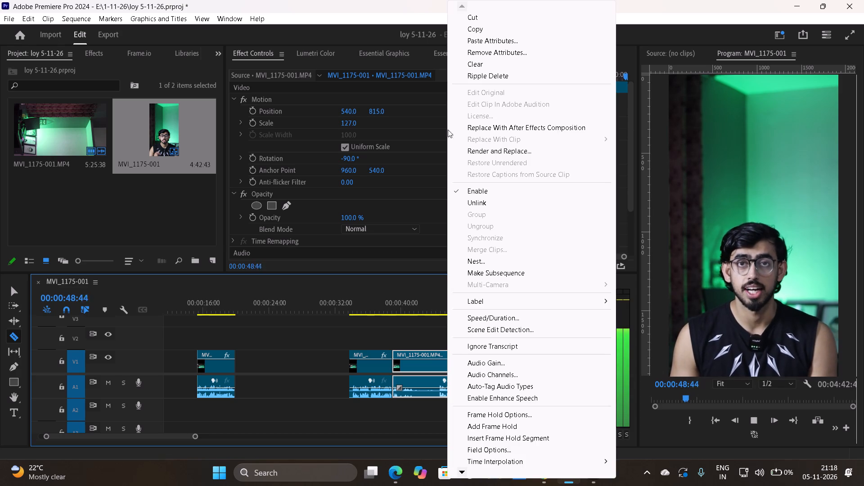
{"action": "left_click", "coordinate": [477, 12]}
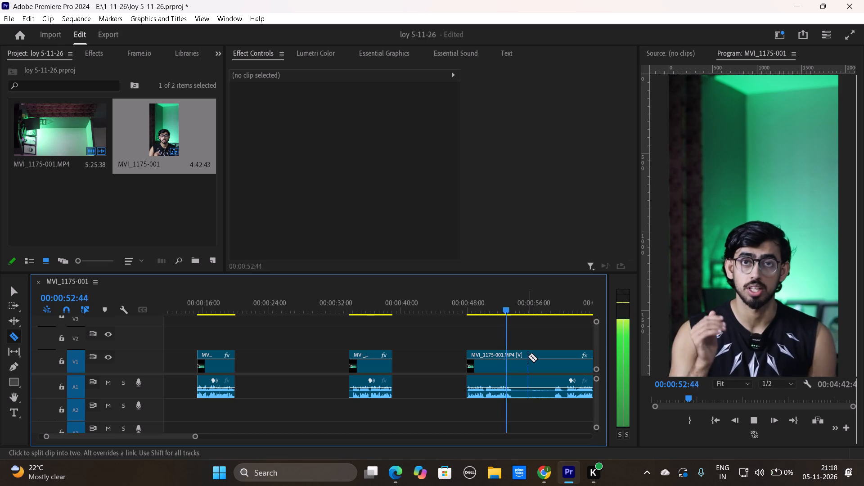
Split the long clip at 00:00:53:18, at the end of the spoken line.
{"action": "key", "text": "space"}
{"action": "left_click", "coordinate": [514, 356]}
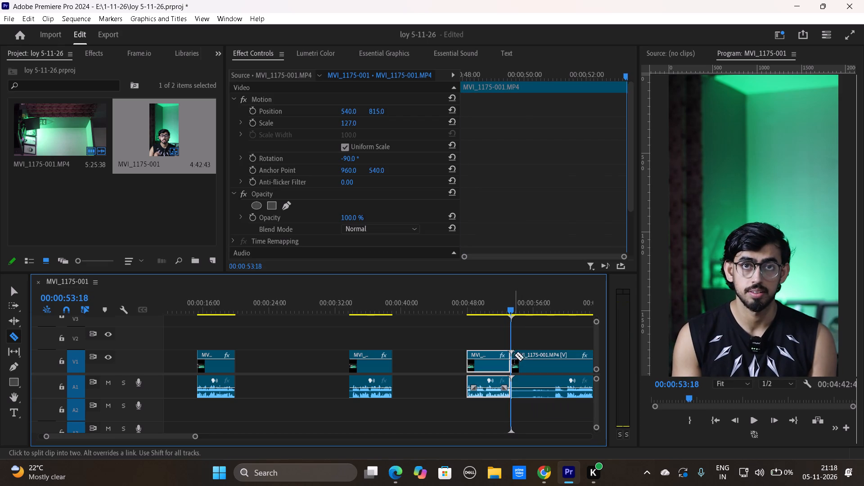
Replay the take starting at 00:00:33:39 and cut out this piece, up to 00:00:38:57.
{"action": "left_click_drag", "start_coordinate": [504, 295], "coordinate": [351, 317]}
{"action": "key", "text": "space"}
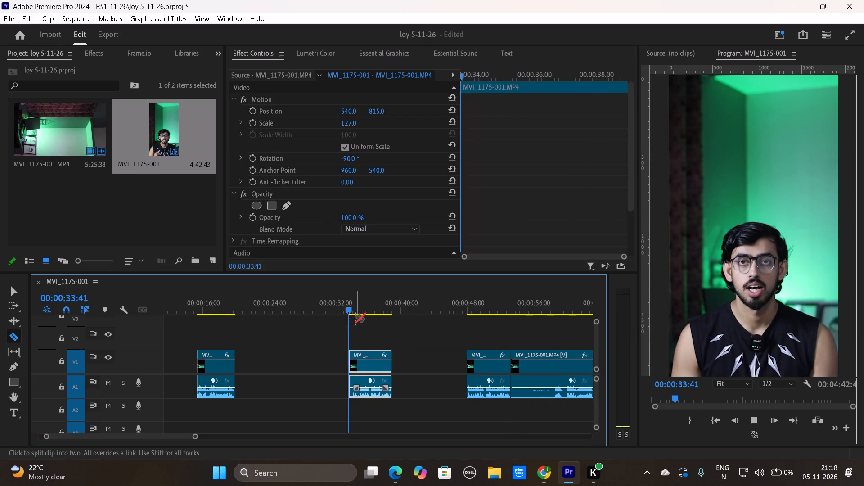
{"action": "right_click", "coordinate": [369, 355]}
{"action": "left_click", "coordinate": [404, 14]}
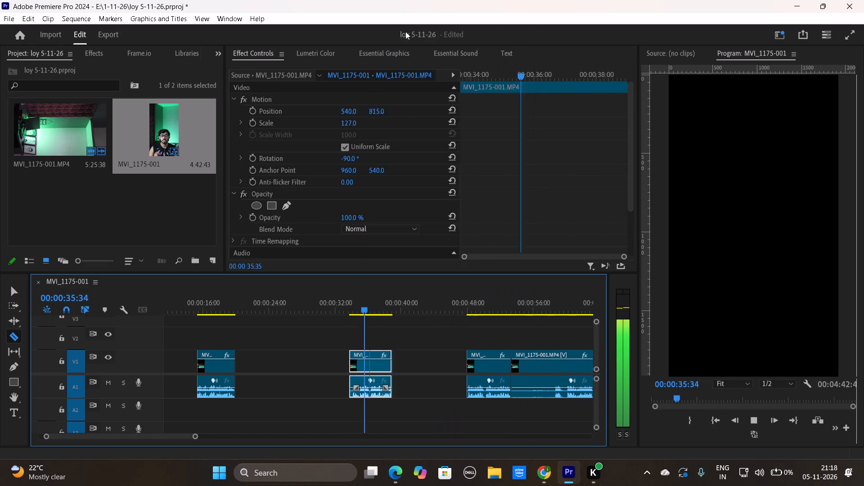
{"action": "key", "text": "space"}
Ripple delete the empty gap between 00:00:19:55 and 00:00:48:00.
{"action": "right_click", "coordinate": [336, 363]}
{"action": "left_click", "coordinate": [336, 364]}
{"action": "right_click", "coordinate": [334, 363]}
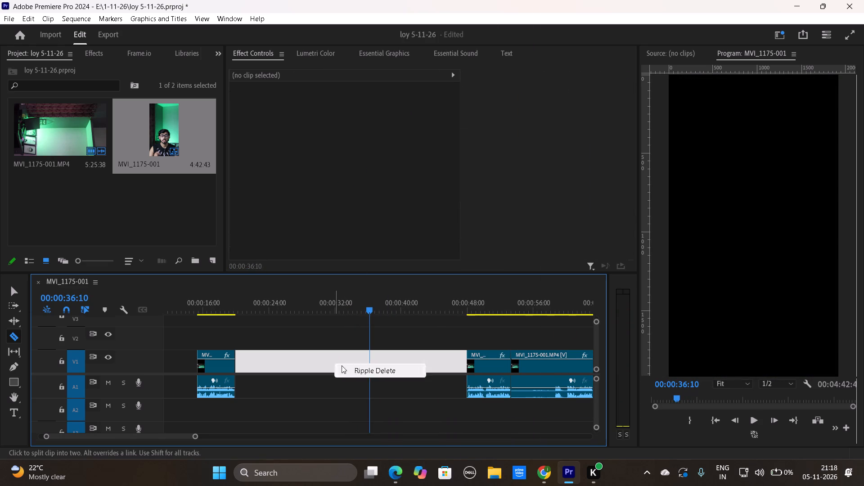
{"action": "left_click", "coordinate": [347, 369]}
Replay the joined clips and examine the transition around 00:00:19:55 closely.
{"action": "key", "text": "space"}
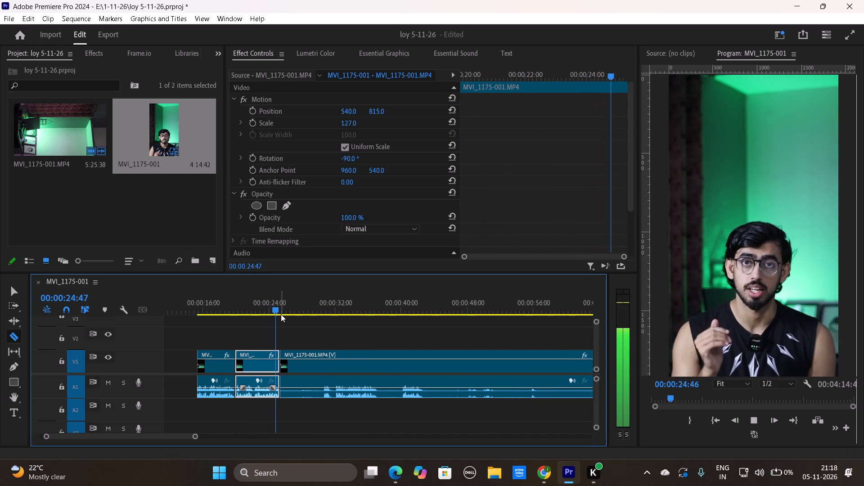
{"action": "left_click_drag", "start_coordinate": [283, 307], "coordinate": [230, 316]}
{"action": "key", "text": "space"}
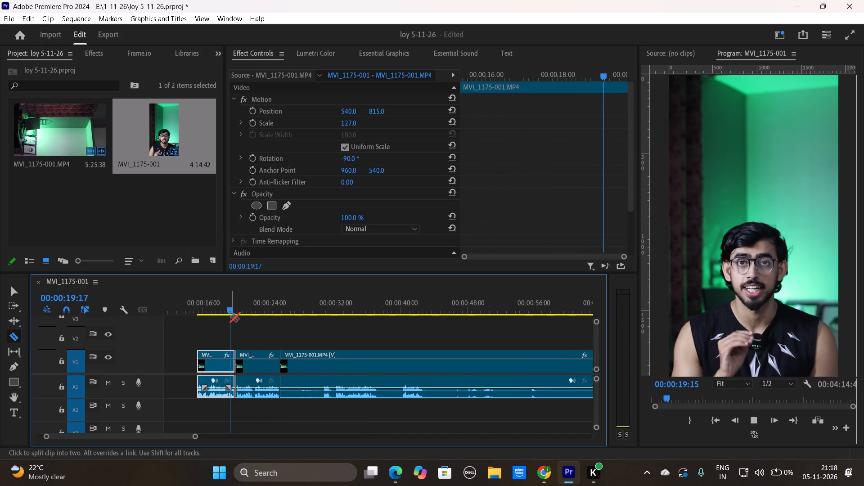
{"action": "key", "text": "space"}
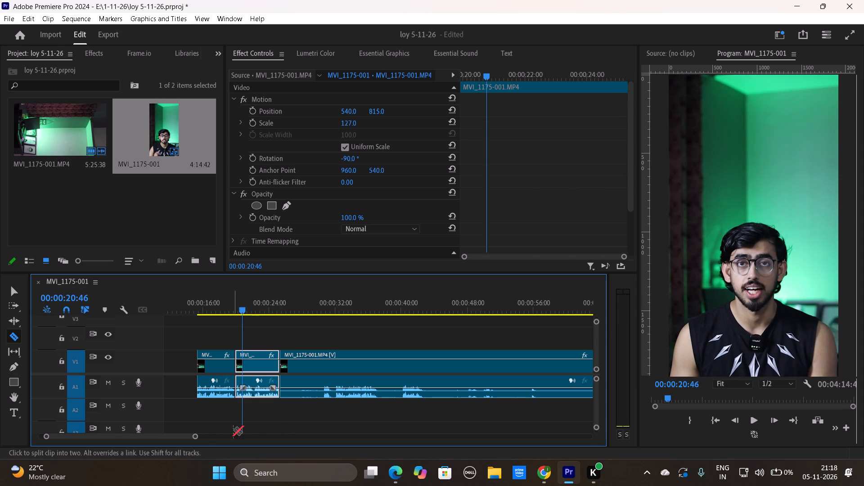
{"action": "left_click_drag", "start_coordinate": [194, 439], "coordinate": [146, 445]}
{"action": "left_click_drag", "start_coordinate": [361, 302], "coordinate": [292, 313]}
{"action": "key", "text": "space"}
{"action": "key", "text": "space"}
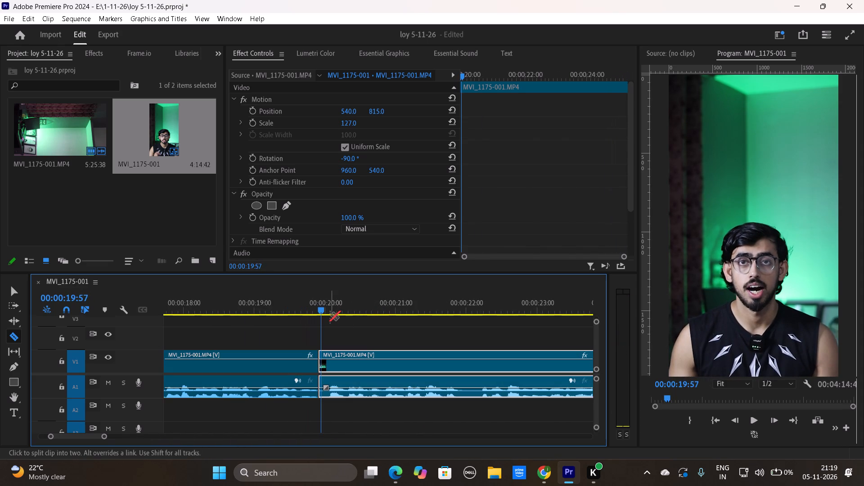
Split the second joined clip at 00:00:20:03, cut out its short opening piece and ripple delete the gap.
{"action": "left_click_drag", "start_coordinate": [321, 310], "coordinate": [328, 310]}
{"action": "left_click", "coordinate": [327, 360]}
{"action": "right_click", "coordinate": [325, 360]}
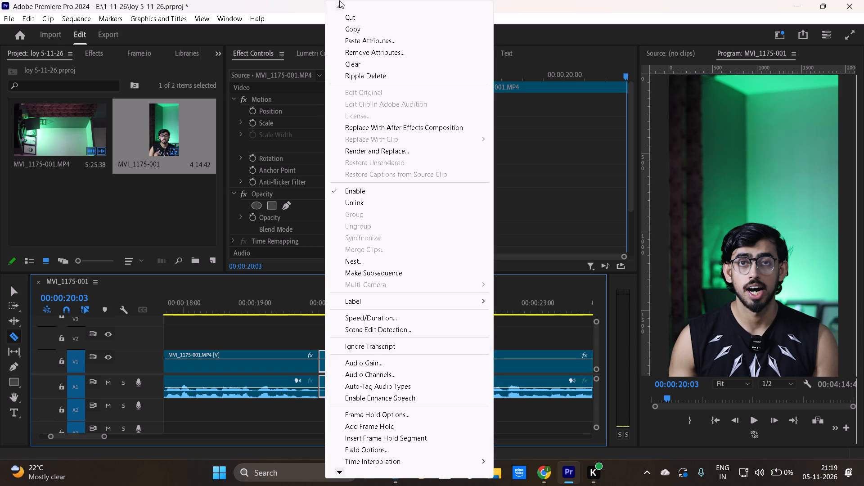
{"action": "left_click", "coordinate": [338, 14]}
{"action": "right_click", "coordinate": [319, 363]}
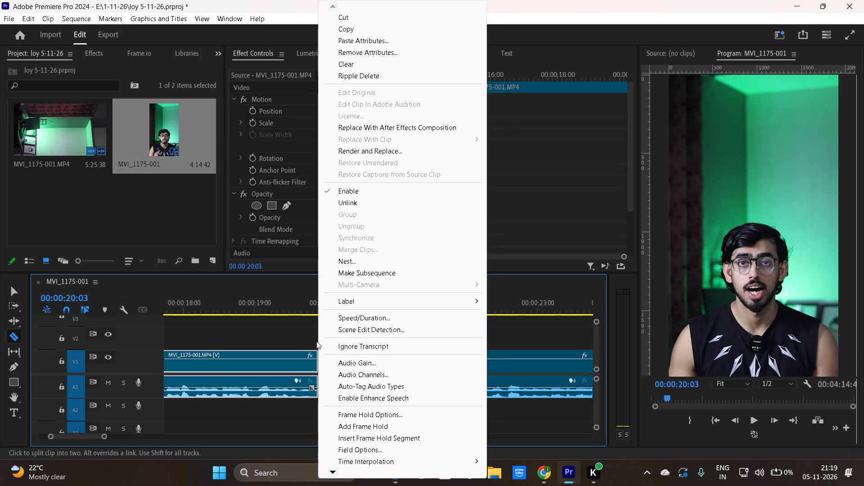
{"action": "left_click", "coordinate": [300, 328]}
{"action": "right_click", "coordinate": [324, 357]}
{"action": "left_click", "coordinate": [340, 364]}
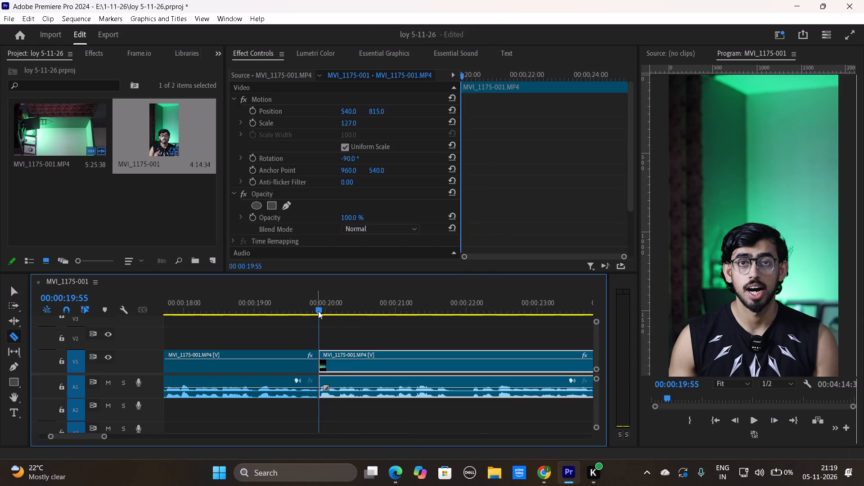
Replay the join at 00:00:19:55, split a one-frame sliver off the second clip's start, cut it out and ripple delete the gap.
{"action": "left_click_drag", "start_coordinate": [316, 306], "coordinate": [295, 313]}
{"action": "key", "text": "space"}
{"action": "key", "text": "space"}
{"action": "left_click_drag", "start_coordinate": [342, 305], "coordinate": [323, 310]}
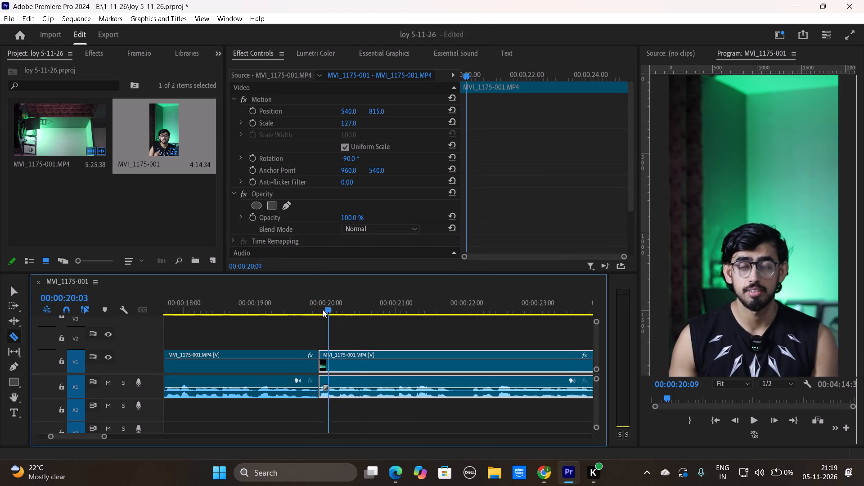
{"action": "left_click_drag", "start_coordinate": [323, 310], "coordinate": [294, 316]}
{"action": "key", "text": "space"}
{"action": "key", "text": "space"}
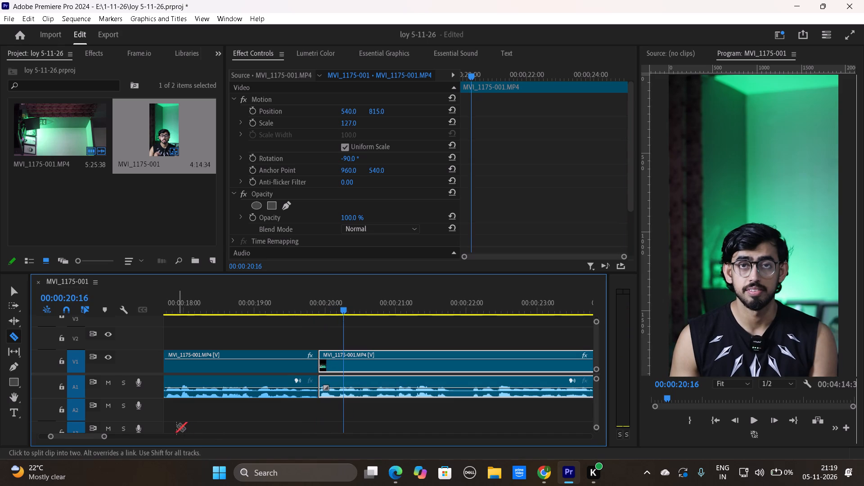
{"action": "left_click_drag", "start_coordinate": [103, 439], "coordinate": [89, 443]}
{"action": "left_click", "coordinate": [278, 388]}
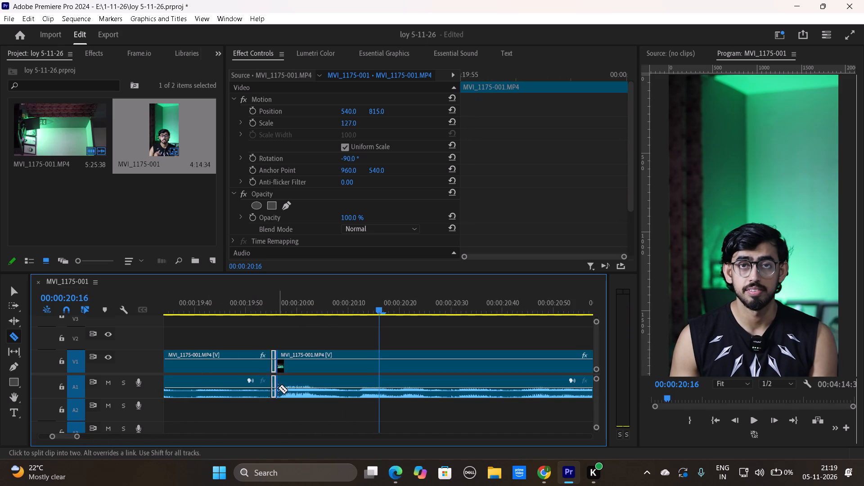
{"action": "right_click", "coordinate": [274, 363]}
{"action": "left_click", "coordinate": [323, 13]}
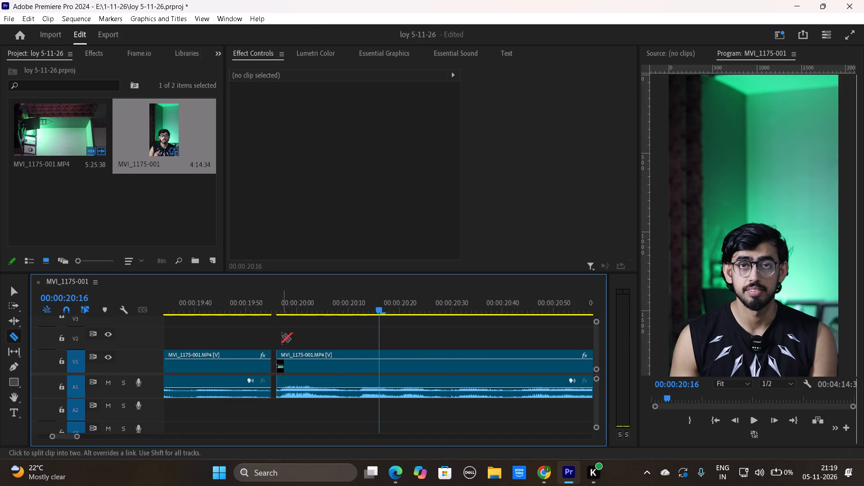
{"action": "right_click", "coordinate": [273, 364]}
{"action": "left_click", "coordinate": [281, 369]}
Replay the tightened join near 00:00:19:55 and listen through to the end of the second clip.
{"action": "left_click_drag", "start_coordinate": [263, 292], "coordinate": [181, 314]}
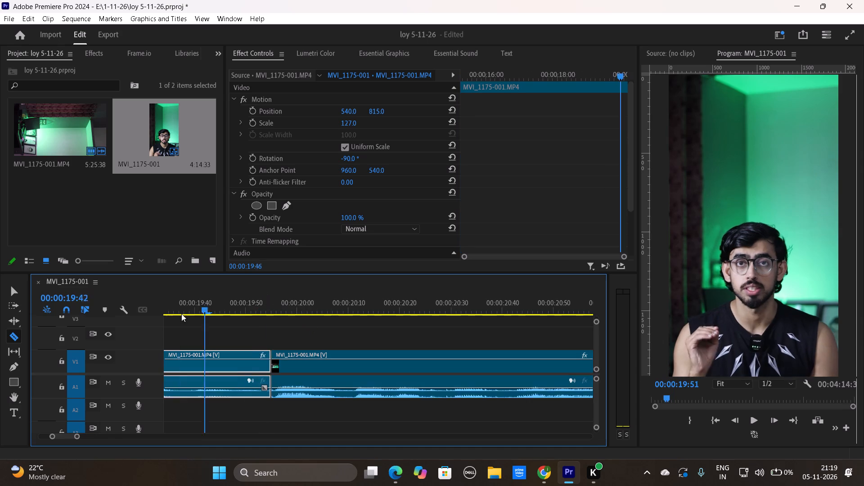
{"action": "left_click_drag", "start_coordinate": [181, 314], "coordinate": [168, 316]}
{"action": "key", "text": "space"}
{"action": "key", "text": "space"}
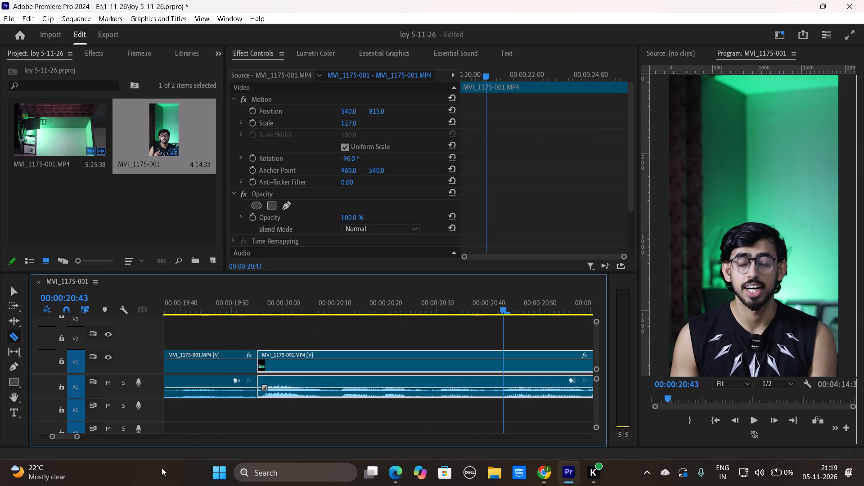
{"action": "left_click_drag", "start_coordinate": [77, 437], "coordinate": [113, 443]}
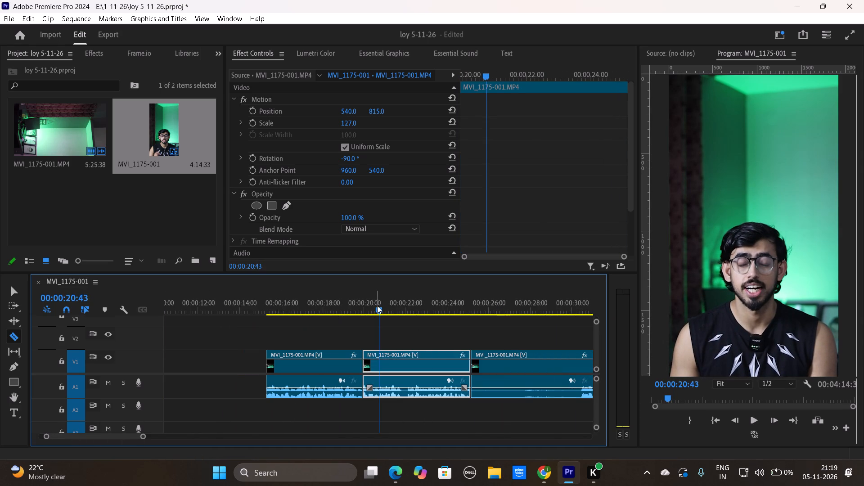
{"action": "left_click_drag", "start_coordinate": [377, 305], "coordinate": [328, 315]}
{"action": "key", "text": "space"}
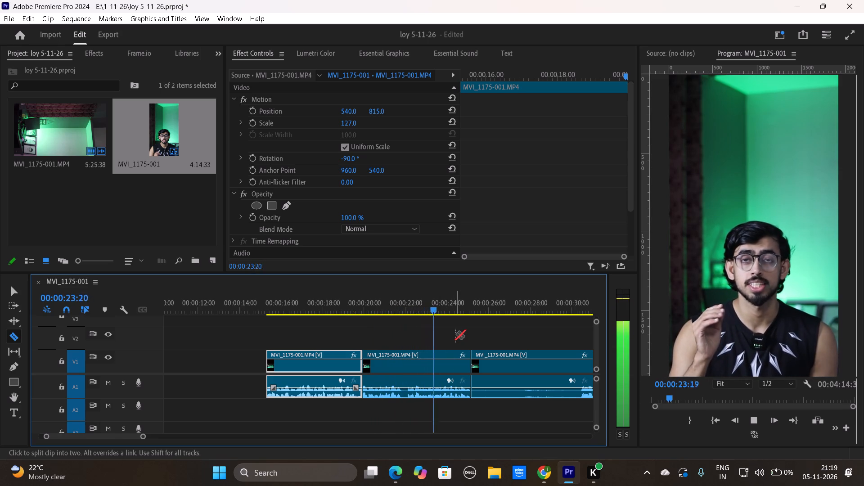
{"action": "key", "text": "space"}
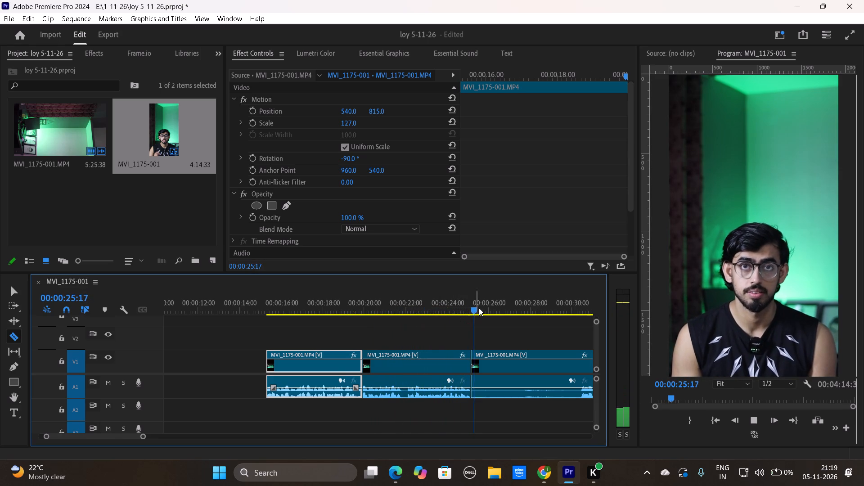
Play on through the remaining long clip, split it at 00:00:31:46 and cut out the piece before this split.
{"action": "key", "text": "space"}
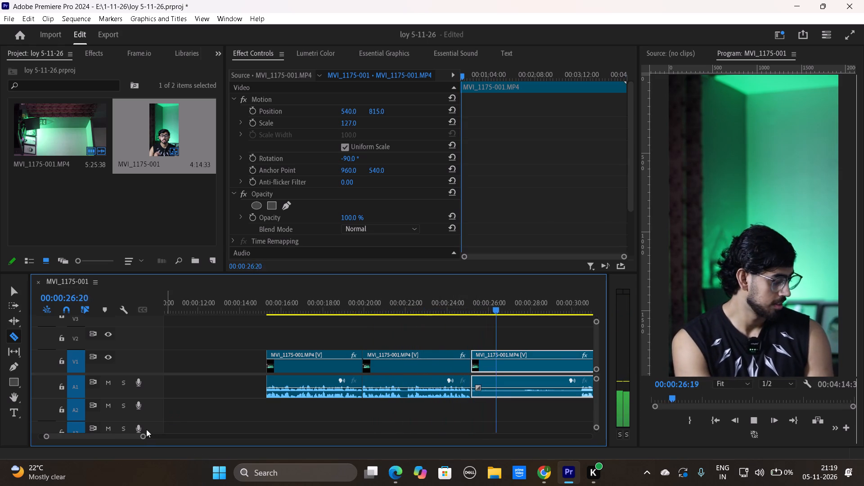
{"action": "left_click_drag", "start_coordinate": [146, 438], "coordinate": [221, 443]}
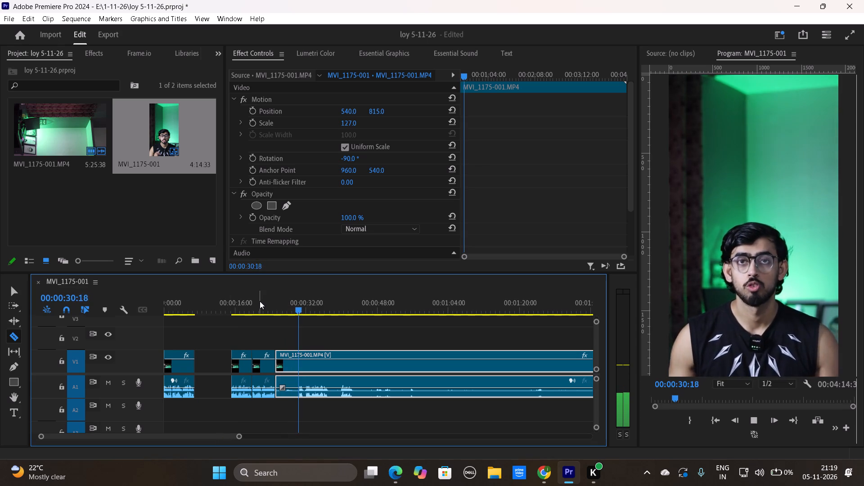
{"action": "key", "text": "space"}
{"action": "key", "text": "space"}
{"action": "key", "text": "space"}
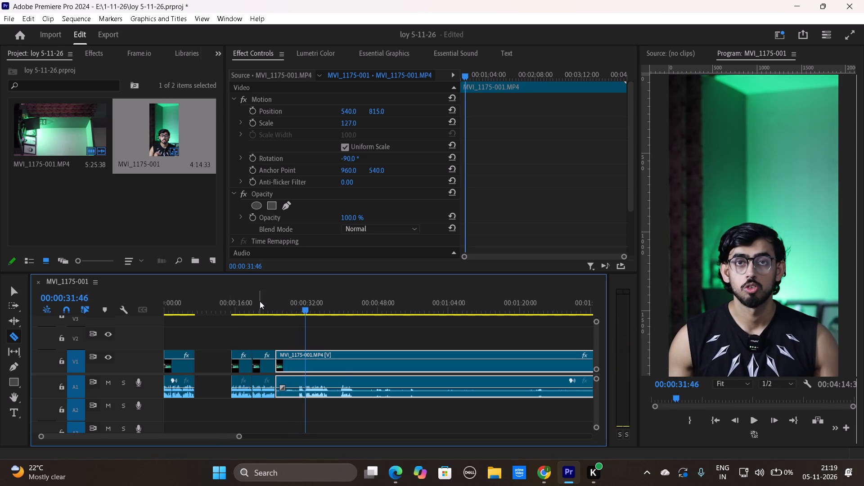
{"action": "left_click", "coordinate": [309, 359]}
{"action": "key", "text": "space"}
{"action": "right_click", "coordinate": [289, 364]}
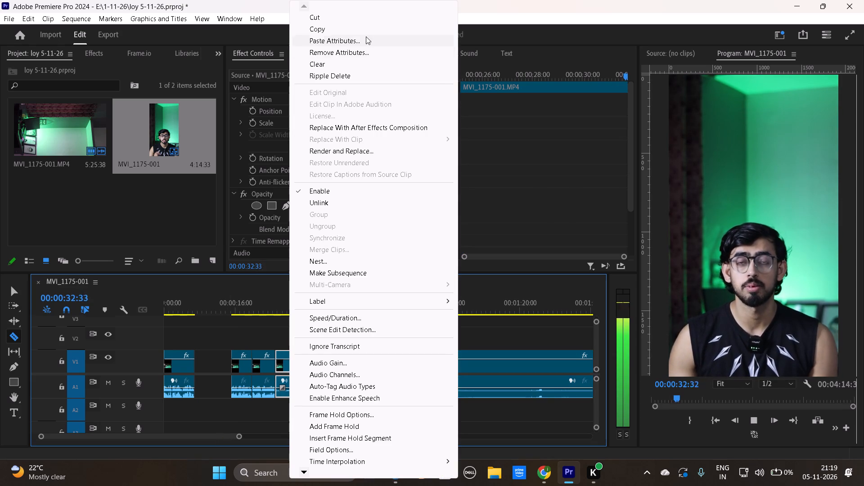
{"action": "left_click", "coordinate": [357, 18]}
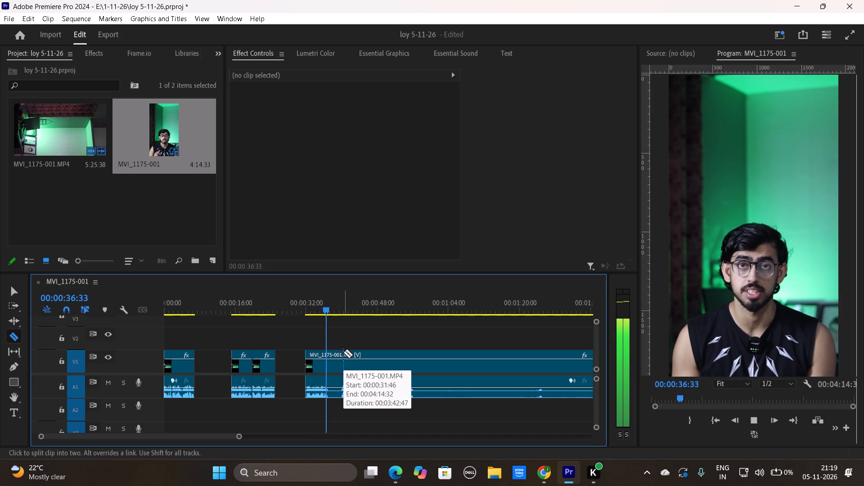
Split the long clip at the end of the spoken line, shortly after 00:00:36:33.
{"action": "key", "text": "space"}
{"action": "left_click", "coordinate": [328, 356]}
Play on past the last split and split the long clip at 00:00:39:56, where the next line begins.
{"action": "key", "text": "space"}
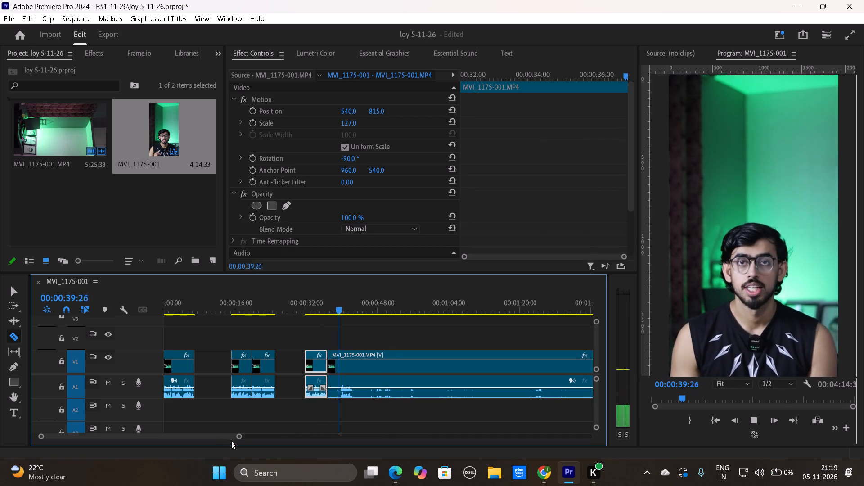
{"action": "left_click_drag", "start_coordinate": [238, 439], "coordinate": [241, 439]}
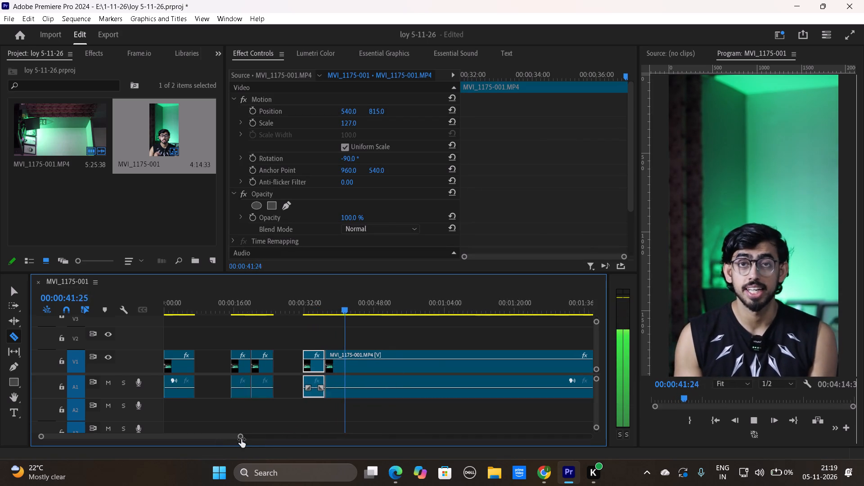
{"action": "left_click_drag", "start_coordinate": [241, 439], "coordinate": [239, 449]}
{"action": "key", "text": "space"}
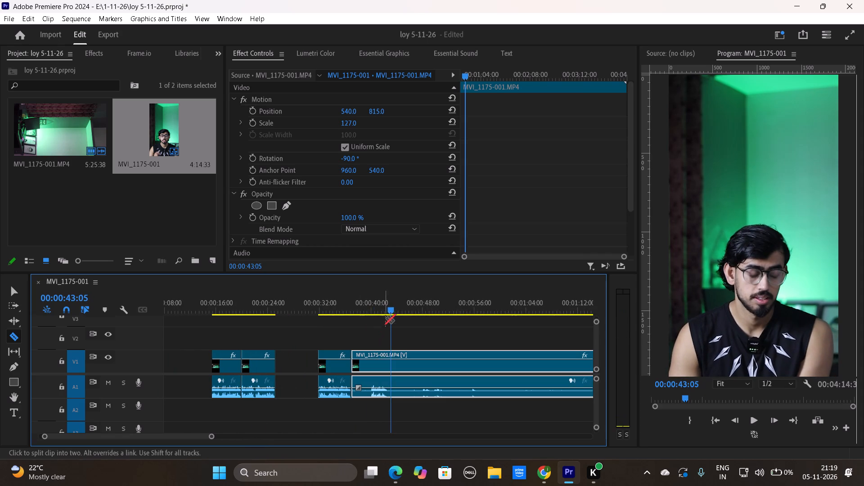
{"action": "left_click_drag", "start_coordinate": [391, 309], "coordinate": [369, 313]}
{"action": "key", "text": "space"}
{"action": "key", "text": "space"}
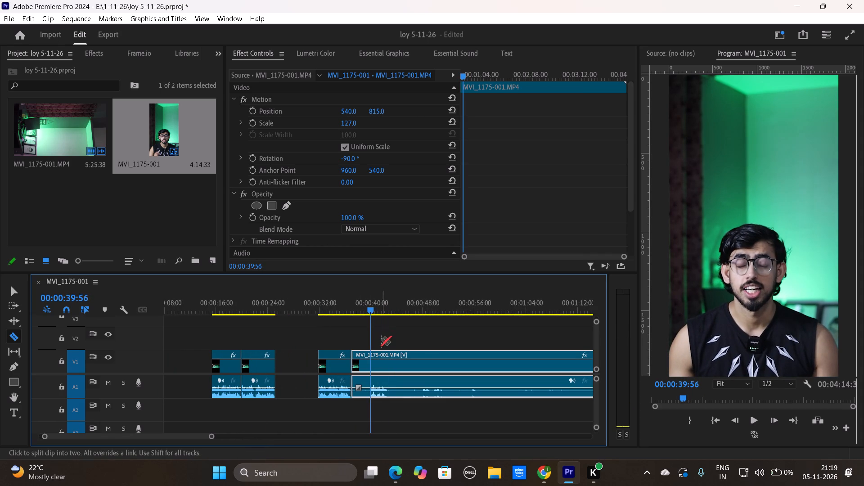
{"action": "left_click", "coordinate": [372, 358]}
Play the new line through and split the long clip at its end, 00:00:42:17.
{"action": "key", "text": "space"}
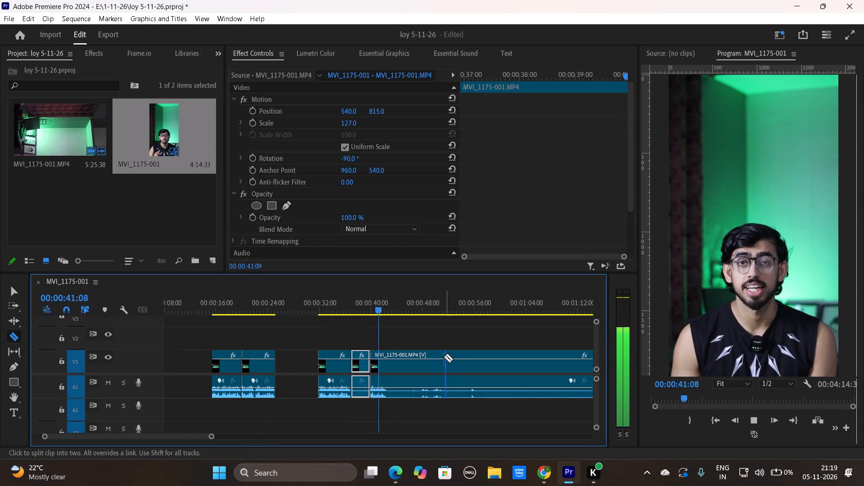
{"action": "key", "text": "space"}
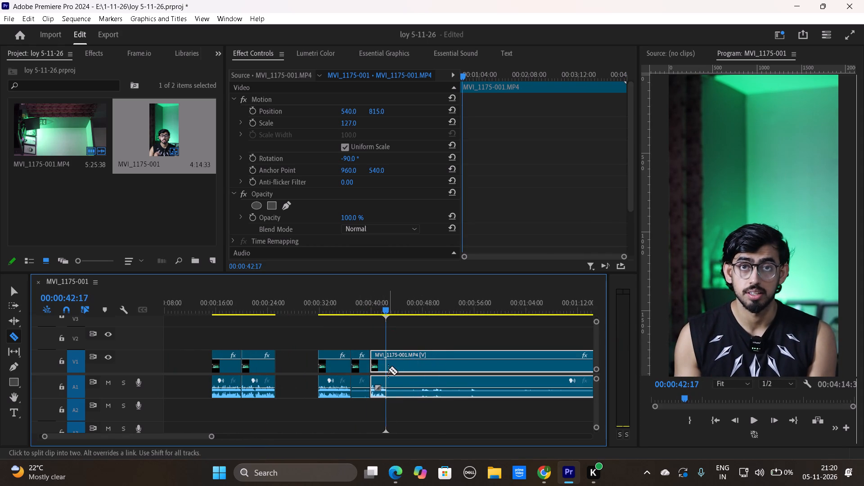
{"action": "left_click", "coordinate": [387, 366]}
Cut out the short piece just before the split at 00:00:39:56.
{"action": "right_click", "coordinate": [363, 363]}
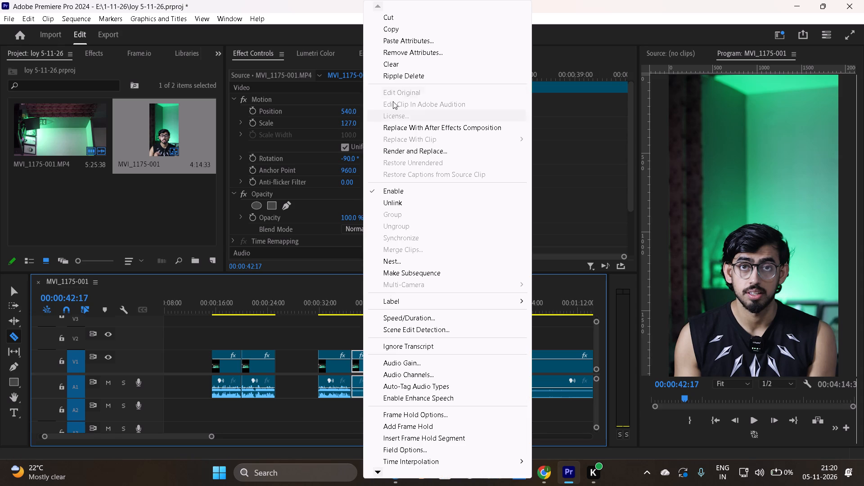
{"action": "left_click", "coordinate": [410, 17]}
Skip ahead to the next spoken section, split the long clip at 00:02:00:18 and cut out the piece before this split.
{"action": "key", "text": "space"}
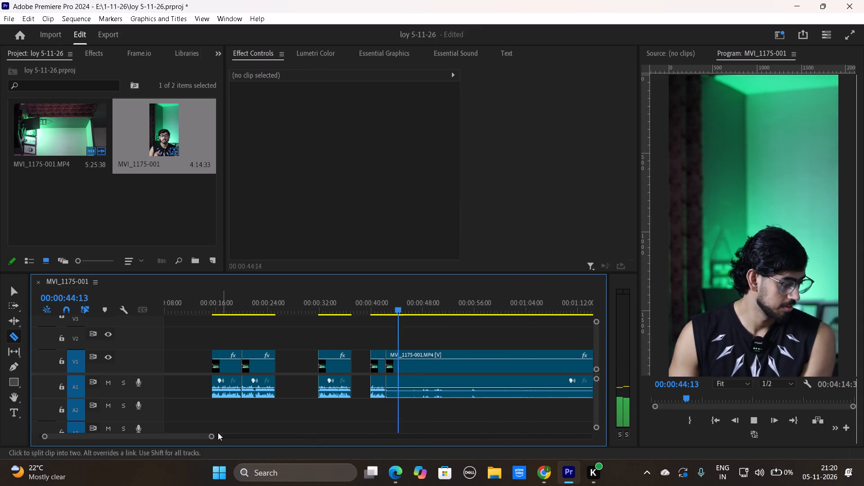
{"action": "left_click_drag", "start_coordinate": [214, 436], "coordinate": [431, 462]}
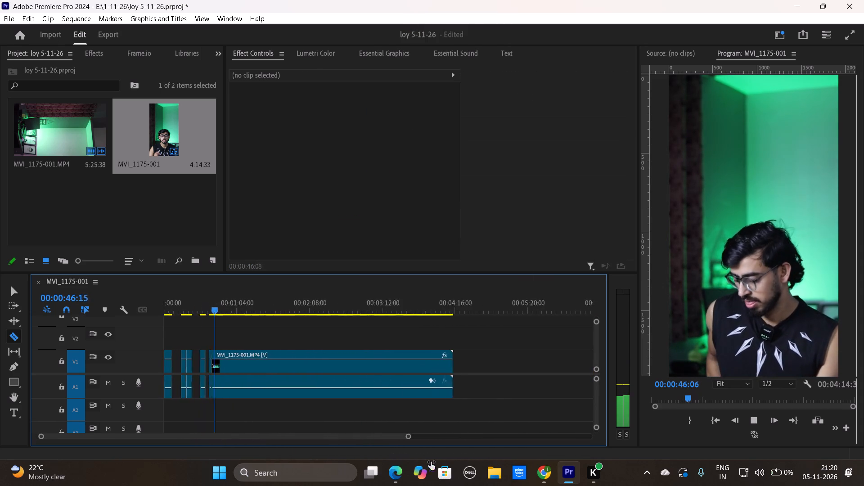
{"action": "left_click_drag", "start_coordinate": [431, 462], "coordinate": [407, 471]}
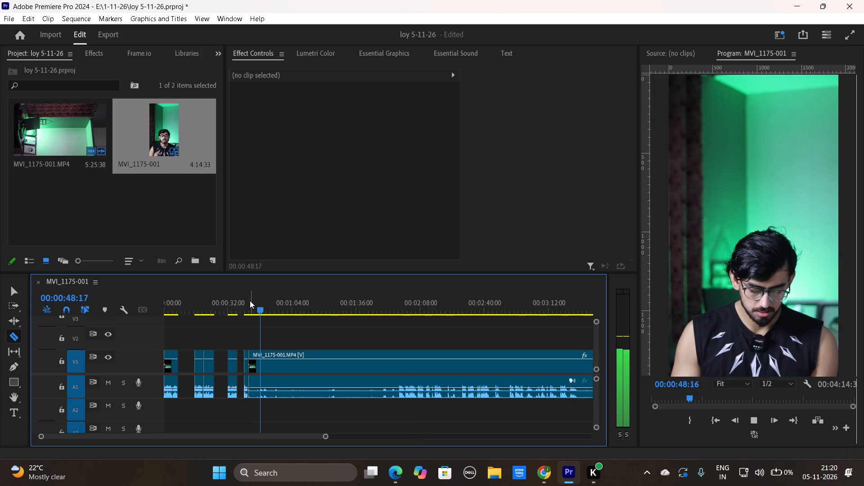
{"action": "left_click_drag", "start_coordinate": [264, 306], "coordinate": [395, 323]}
{"action": "key", "text": "space"}
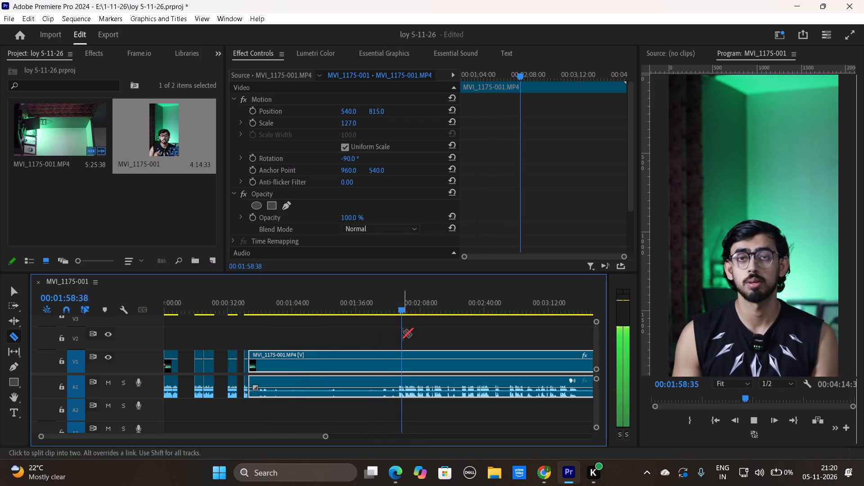
{"action": "key", "text": "space"}
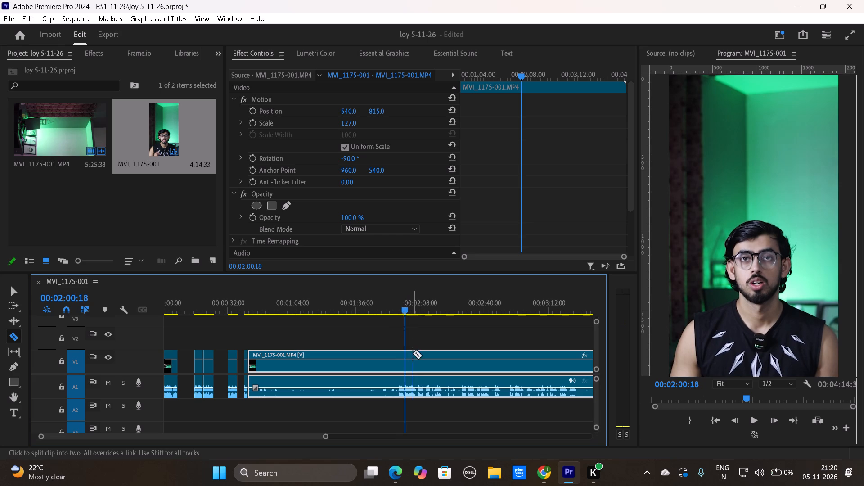
{"action": "left_click", "coordinate": [408, 357]}
{"action": "key", "text": "space"}
{"action": "right_click", "coordinate": [374, 362]}
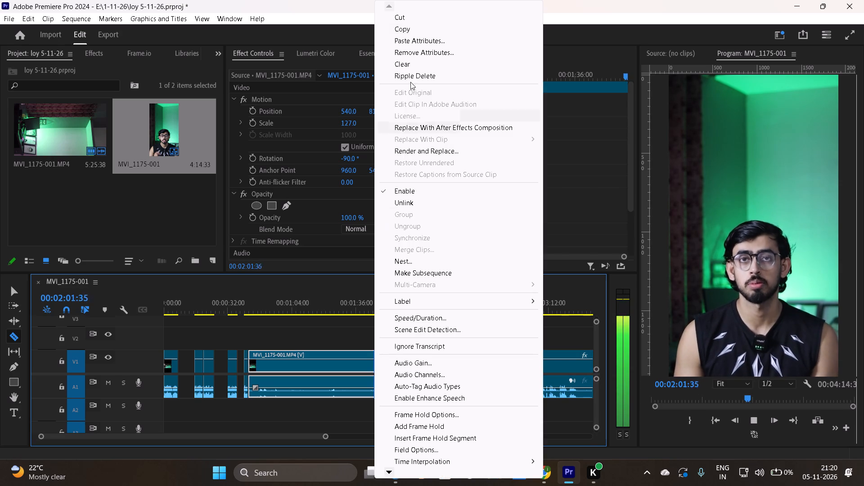
{"action": "left_click", "coordinate": [407, 18]}
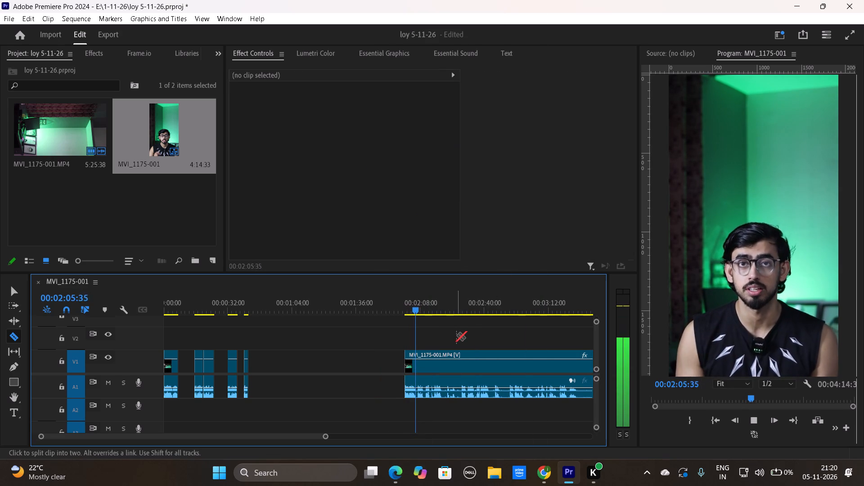
Split the long clip at 00:02:05:35 and again at 00:02:09:49 while listening through the lines.
{"action": "key", "text": "space"}
{"action": "left_click", "coordinate": [418, 360]}
{"action": "key", "text": "space"}
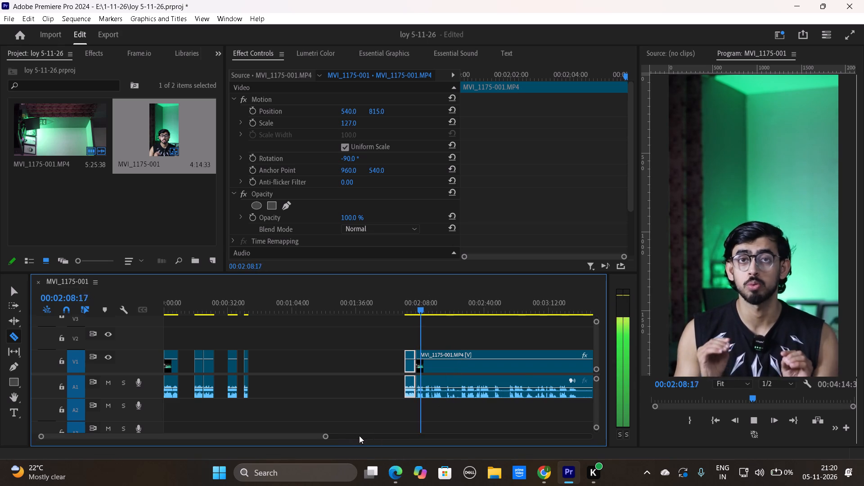
{"action": "left_click_drag", "start_coordinate": [327, 436], "coordinate": [282, 448]}
{"action": "key", "text": "space"}
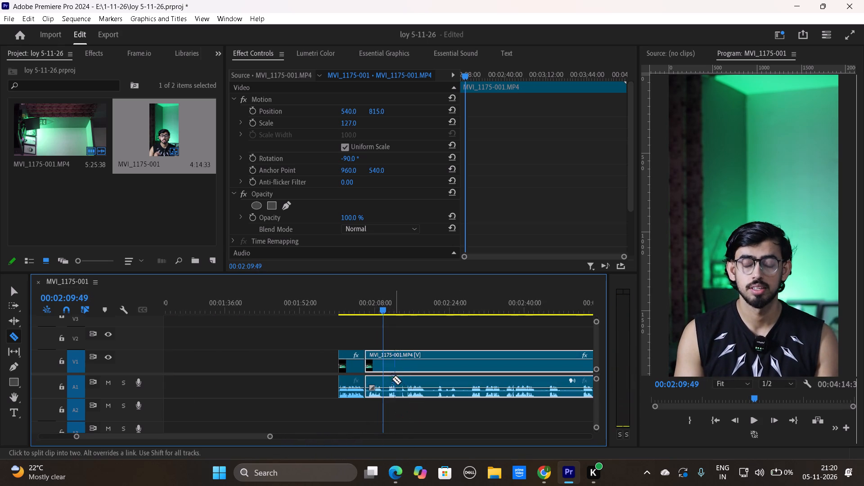
{"action": "left_click", "coordinate": [382, 358]}
Split the long clip at 00:02:14:51 and cut out the piece between 00:02:09:49 and this split.
{"action": "key", "text": "space"}
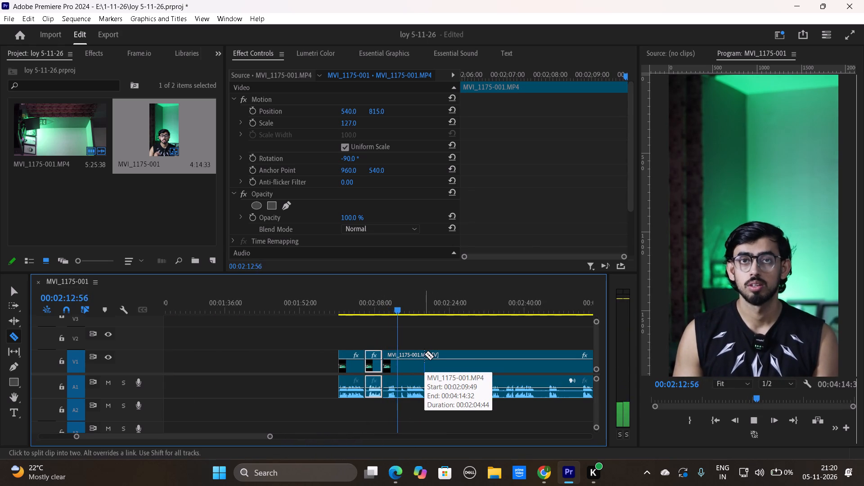
{"action": "key", "text": "space"}
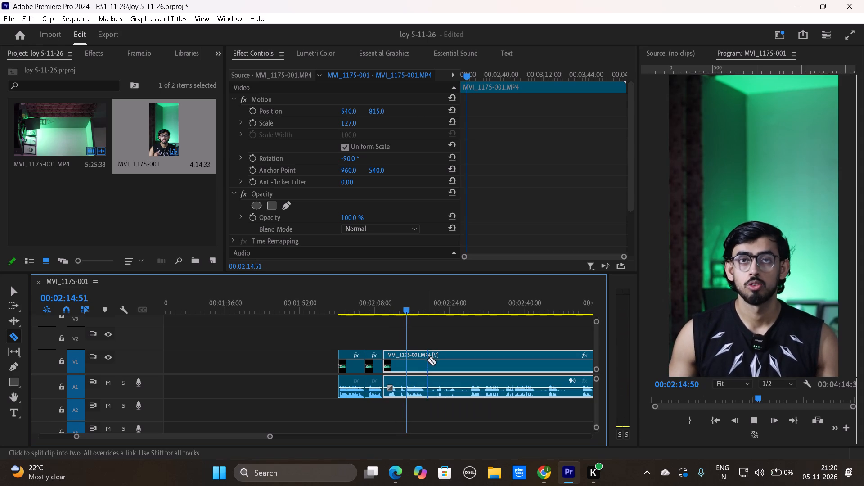
{"action": "left_click", "coordinate": [407, 360]}
{"action": "key", "text": "space"}
{"action": "right_click", "coordinate": [395, 360]}
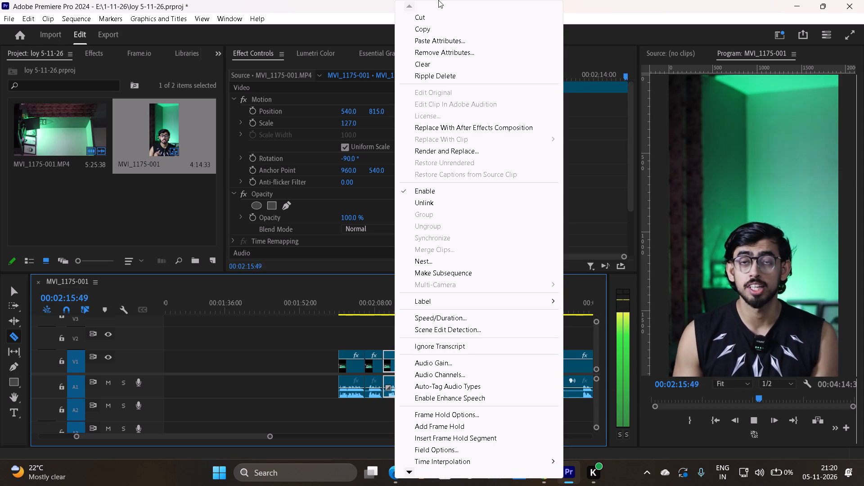
{"action": "left_click", "coordinate": [437, 13]}
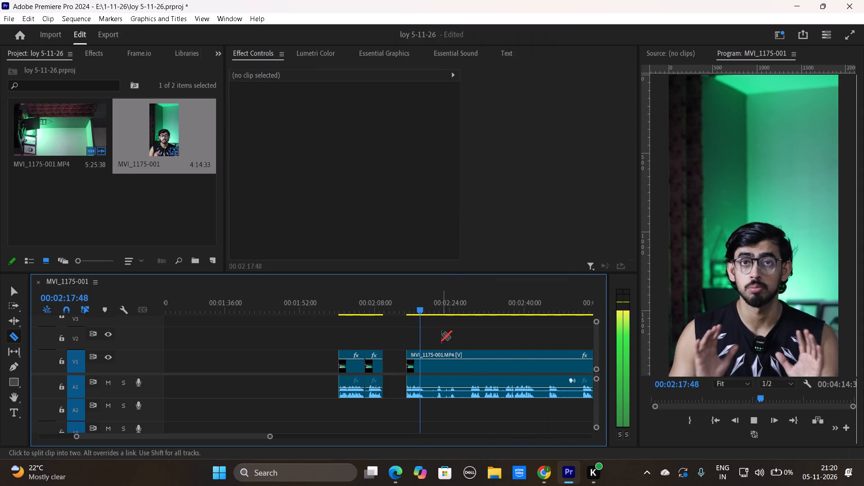
Split the long clip at the end of the spoken line, shortly after 00:02:17:48.
{"action": "key", "text": "space"}
{"action": "left_click", "coordinate": [424, 363]}
Play on through the next takes and split the long clip at 00:02:36:07.
{"action": "key", "text": "space"}
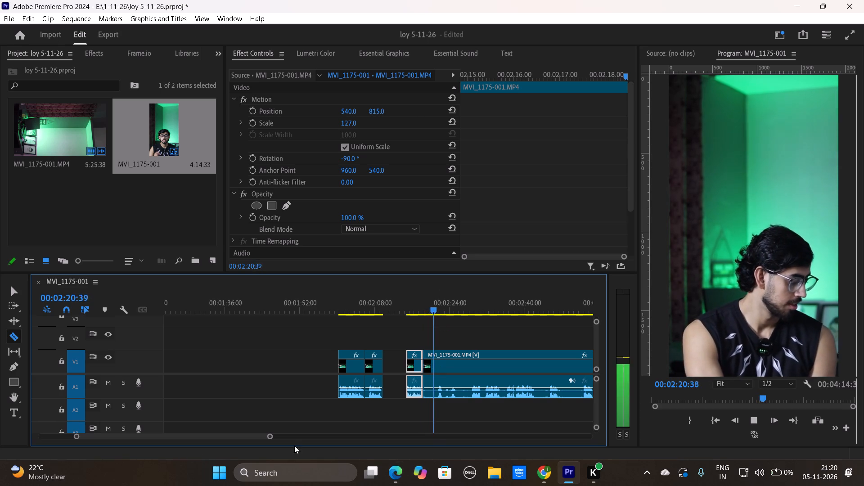
{"action": "left_click_drag", "start_coordinate": [270, 436], "coordinate": [335, 444]}
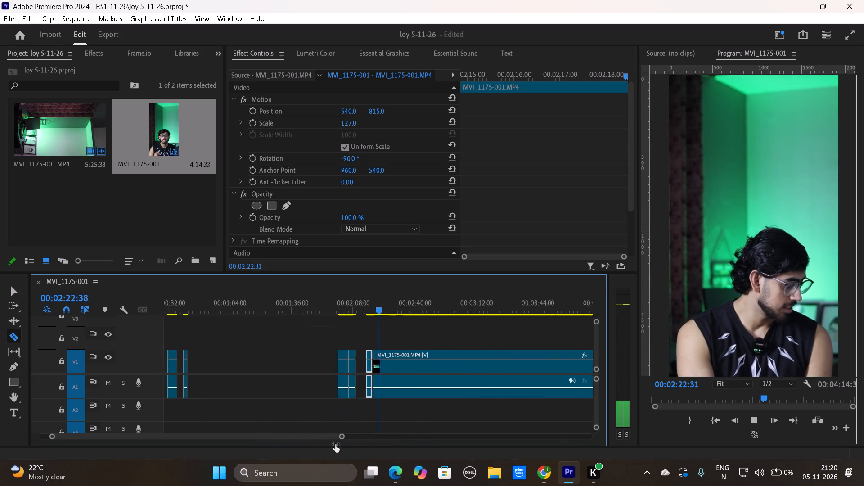
{"action": "left_click_drag", "start_coordinate": [335, 444], "coordinate": [357, 462]}
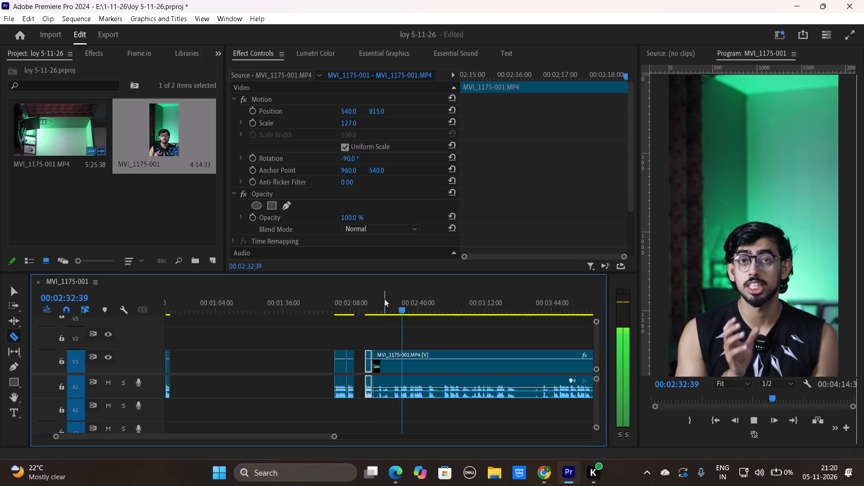
{"action": "left_click_drag", "start_coordinate": [335, 435], "coordinate": [301, 439]}
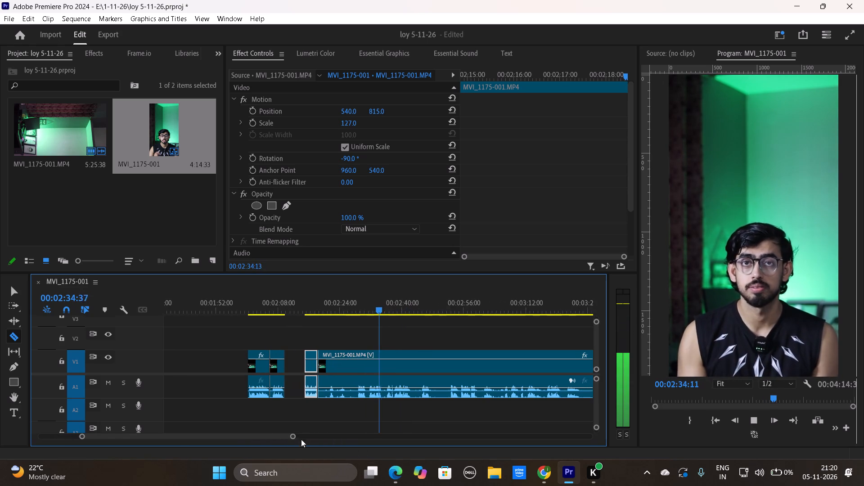
{"action": "key", "text": "space"}
{"action": "key", "text": "space"}
{"action": "key", "text": "space"}
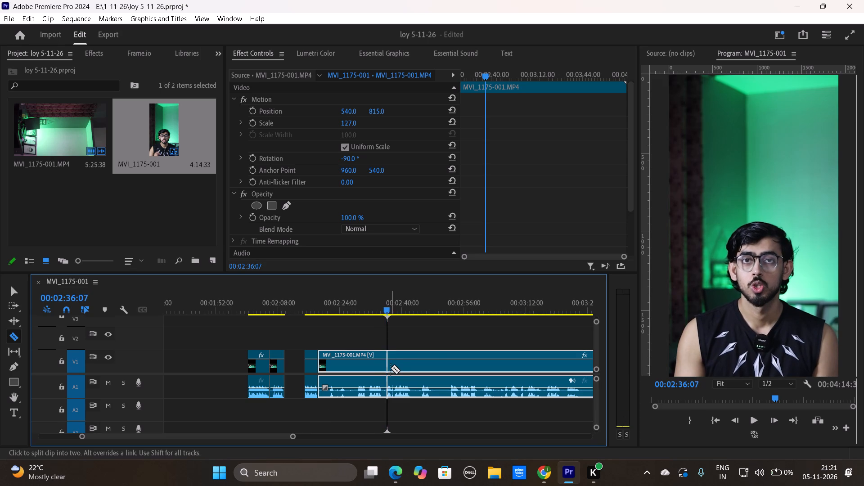
{"action": "left_click", "coordinate": [387, 365]}
{"action": "key", "text": "space"}
{"action": "right_click", "coordinate": [374, 365]}
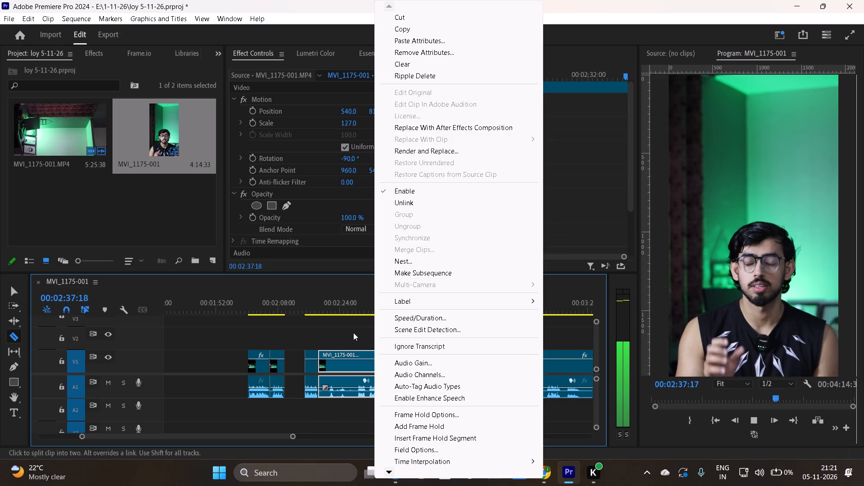
{"action": "left_click", "coordinate": [352, 323]}
Go back to replay the take before 00:02:36:07 and split that clip near 00:02:31:17.
{"action": "left_click_drag", "start_coordinate": [394, 308], "coordinate": [362, 315]}
{"action": "key", "text": "space"}
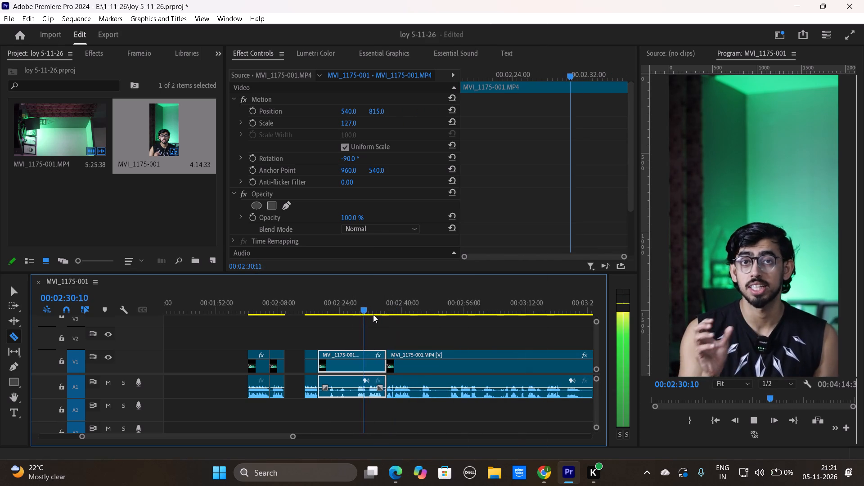
{"action": "key", "text": "space"}
{"action": "key", "text": "space"}
{"action": "key", "text": "space"}
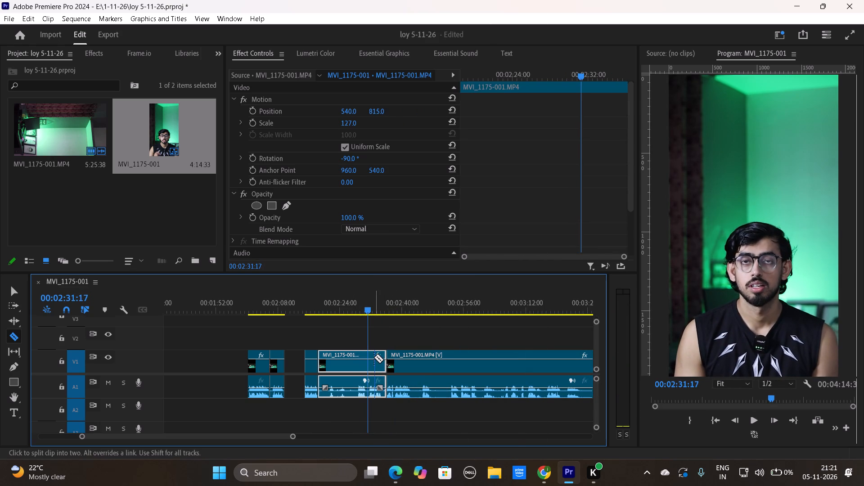
{"action": "key", "text": "space"}
{"action": "key", "text": "space"}
{"action": "left_click", "coordinate": [370, 357]}
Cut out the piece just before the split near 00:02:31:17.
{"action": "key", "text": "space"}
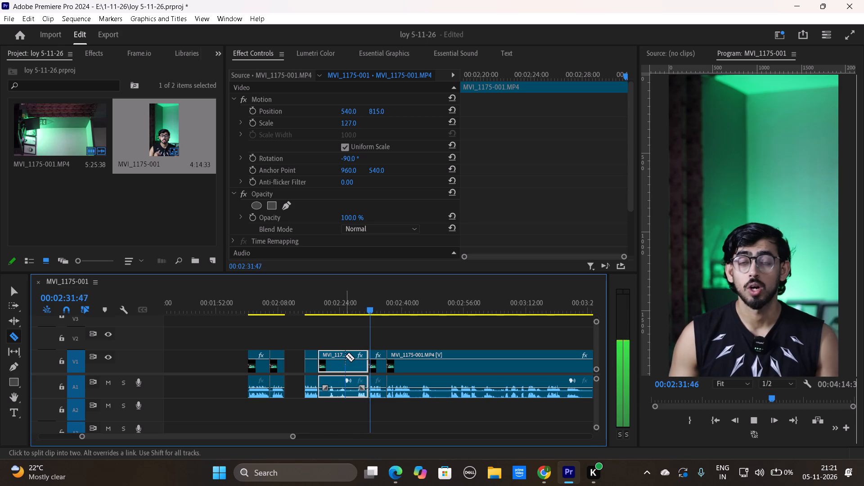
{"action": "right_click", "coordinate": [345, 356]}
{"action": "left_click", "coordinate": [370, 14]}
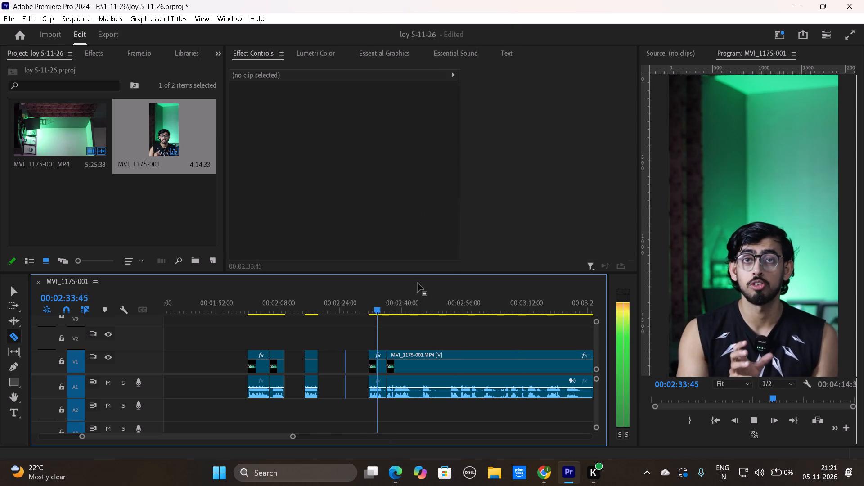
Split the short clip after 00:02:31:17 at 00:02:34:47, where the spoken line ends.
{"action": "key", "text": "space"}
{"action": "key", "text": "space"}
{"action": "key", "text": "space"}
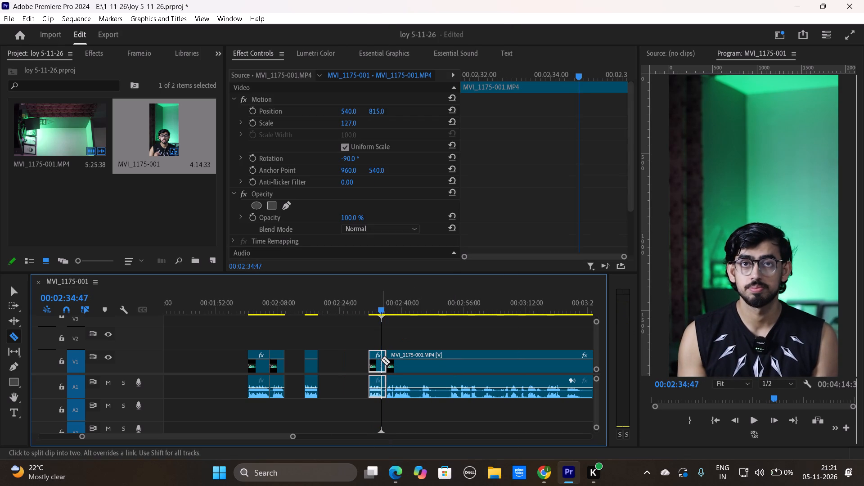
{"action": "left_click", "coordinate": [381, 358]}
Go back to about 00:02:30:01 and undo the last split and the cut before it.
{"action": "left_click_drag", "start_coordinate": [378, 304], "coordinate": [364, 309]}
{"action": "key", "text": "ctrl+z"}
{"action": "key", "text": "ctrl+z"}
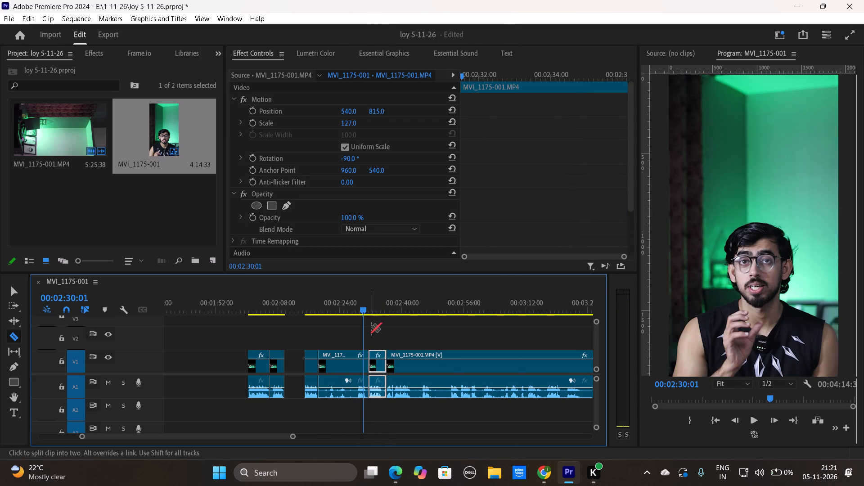
Replay from 00:02:30:01 and cut out the whole clip that ends at about 00:02:31:17.
{"action": "key", "text": "space"}
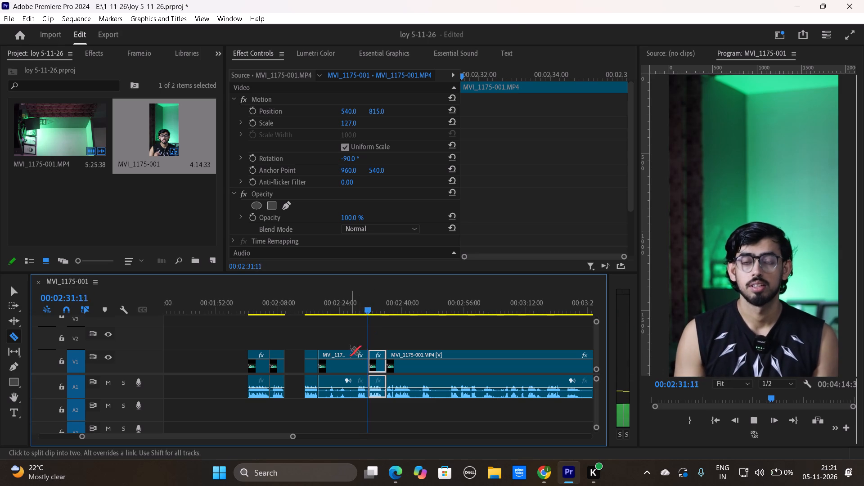
{"action": "right_click", "coordinate": [350, 354]}
{"action": "left_click_drag", "start_coordinate": [382, 14], "coordinate": [383, 24]}
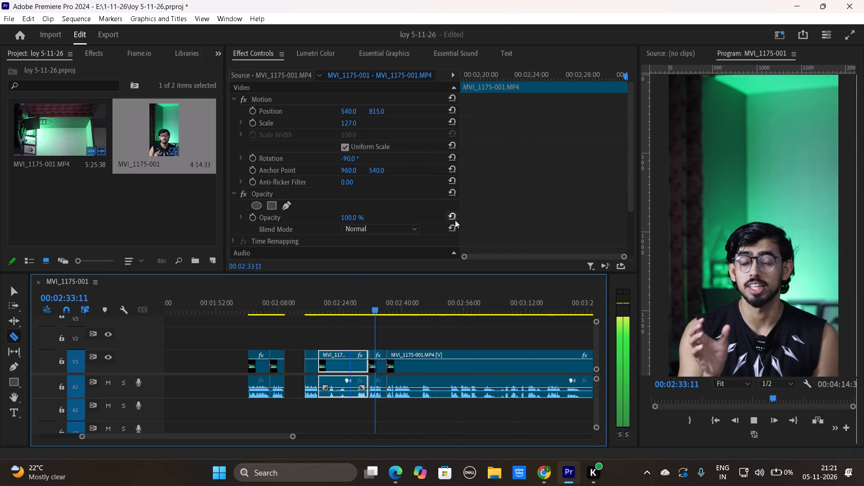
{"action": "key", "text": "space"}
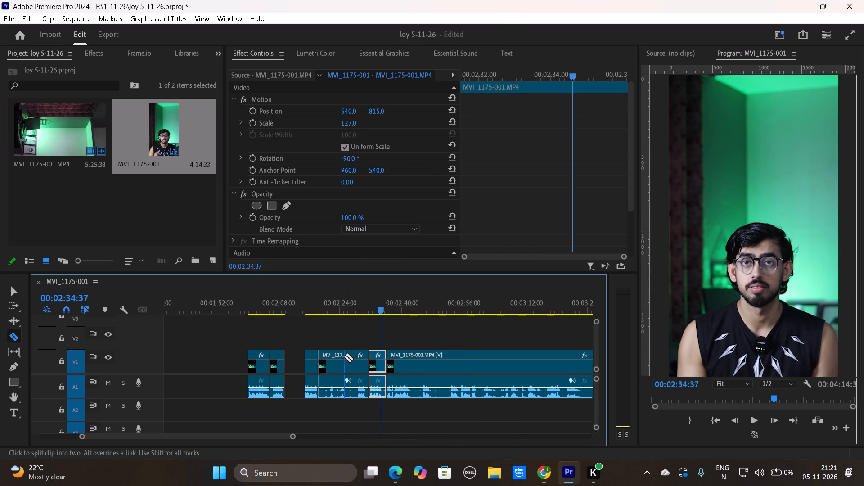
{"action": "right_click", "coordinate": [344, 356]}
{"action": "left_click", "coordinate": [360, 14]}
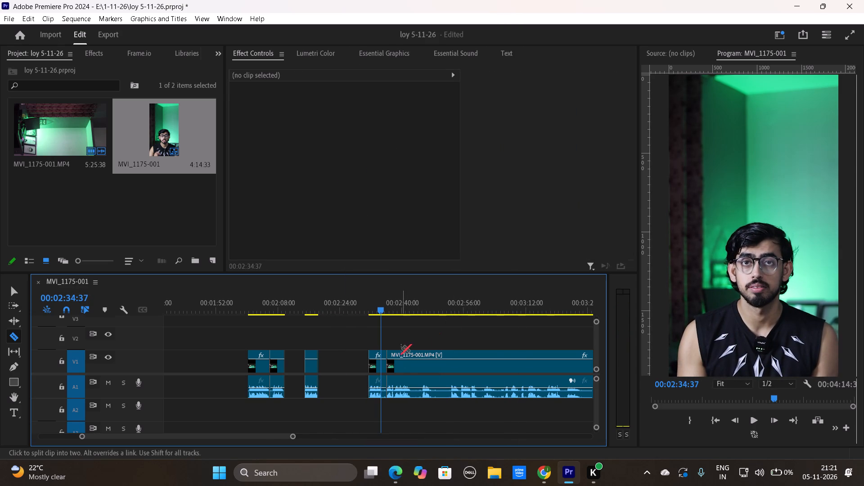
Split the short clip at about 00:02:34:45, where the line ends, and cut out its leftover piece up to 00:02:36:07.
{"action": "left_click_drag", "start_coordinate": [295, 436], "coordinate": [237, 444]}
{"action": "key", "text": "space"}
{"action": "key", "text": "space"}
{"action": "left_click", "coordinate": [383, 355]}
{"action": "key", "text": "space"}
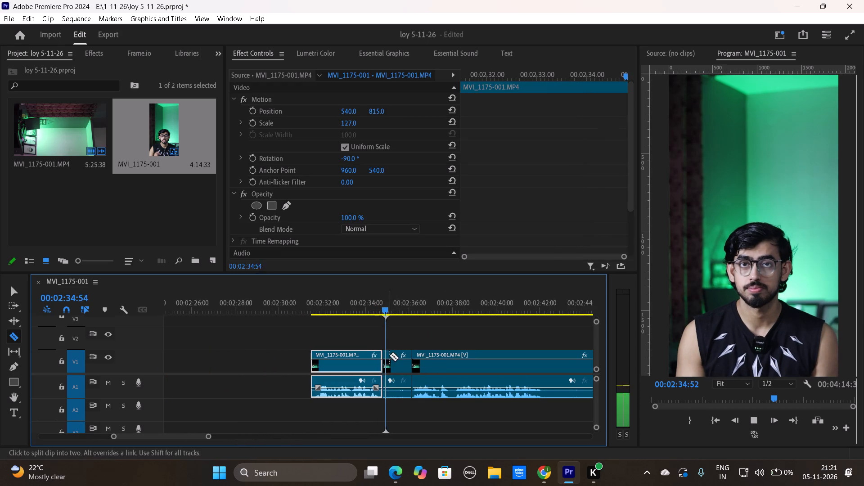
{"action": "right_click", "coordinate": [394, 358]}
{"action": "left_click", "coordinate": [436, 16]}
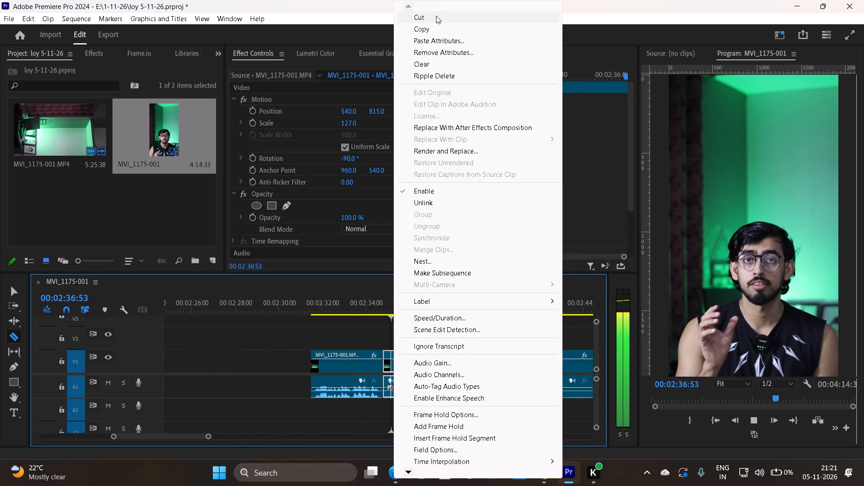
Split the long remaining clip at 00:02:38:07 and cut out the piece before the split.
{"action": "key", "text": "space"}
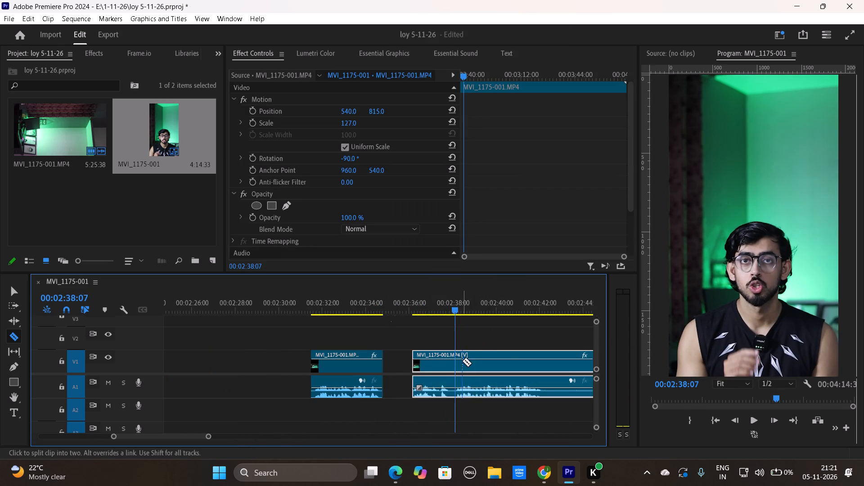
{"action": "left_click", "coordinate": [457, 359]}
{"action": "key", "text": "space"}
{"action": "right_click", "coordinate": [440, 358]}
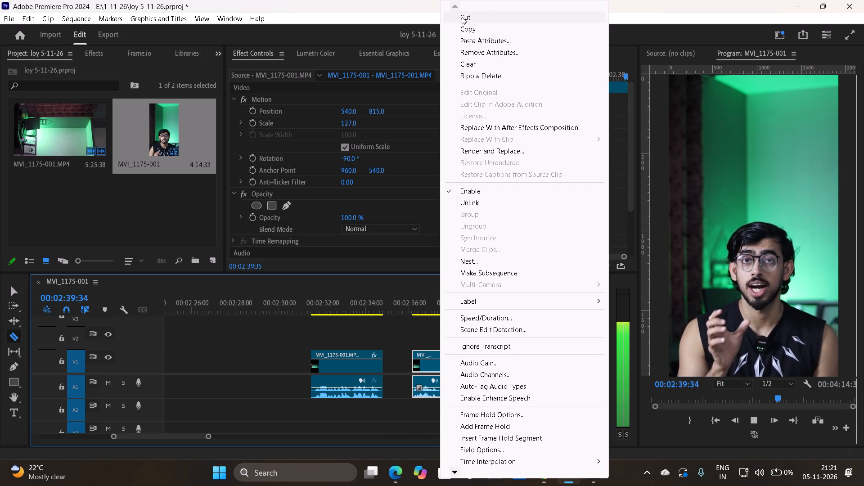
{"action": "left_click", "coordinate": [462, 17]}
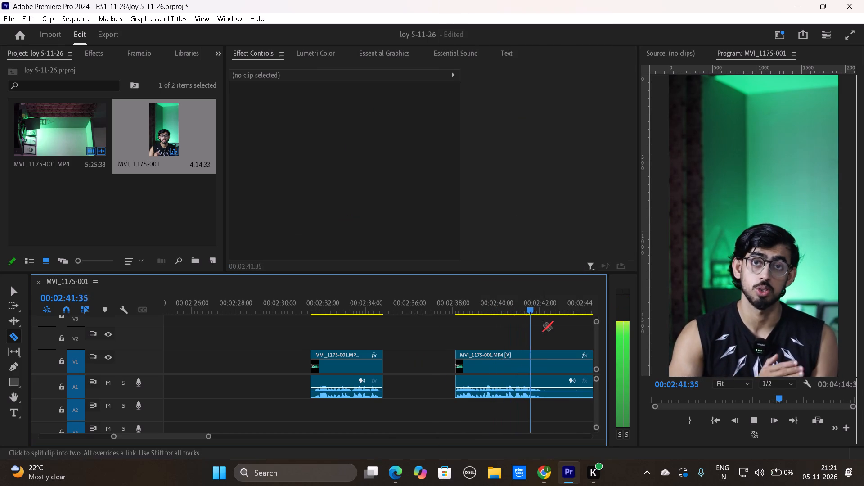
Split the remaining clip at the end of the spoken line, near 00:02:42:10.
{"action": "key", "text": "space"}
{"action": "left_click", "coordinate": [542, 354]}
{"action": "key", "text": "space"}
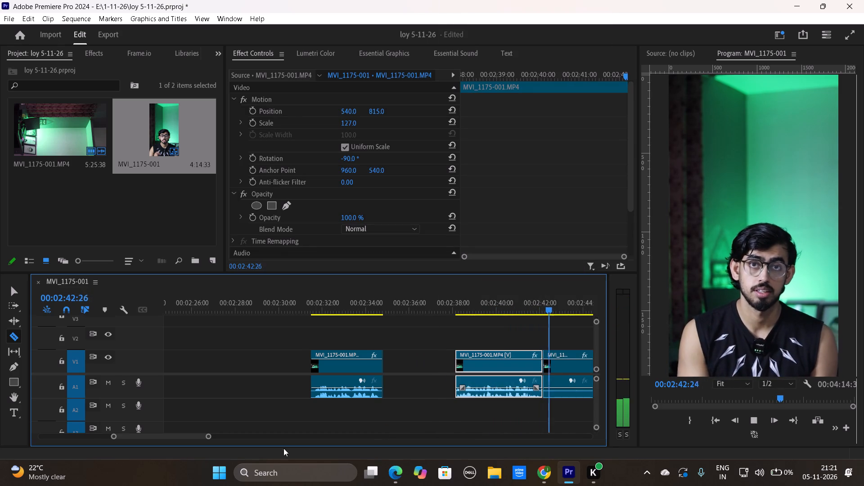
Split the following footage at about 00:02:55:20 and cut out the unwanted piece between 00:02:42:10 and that split.
{"action": "left_click_drag", "start_coordinate": [210, 438], "coordinate": [337, 436]}
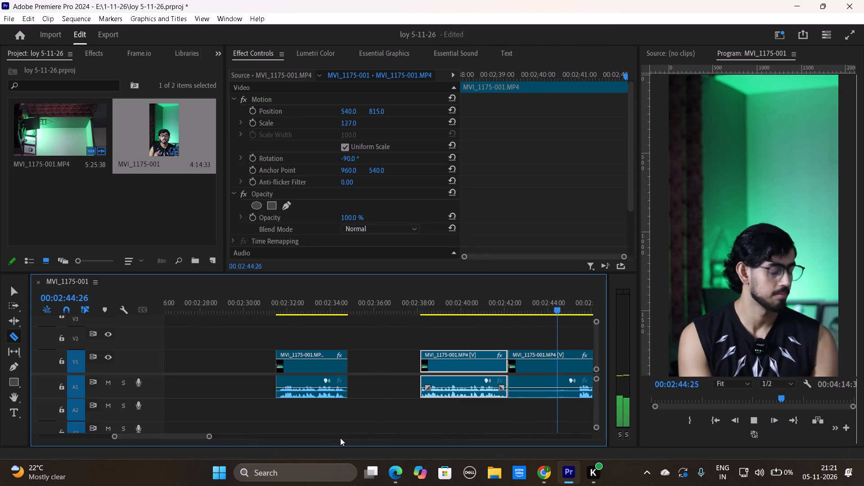
{"action": "left_click", "coordinate": [208, 437]}
{"action": "left_click_drag", "start_coordinate": [216, 436], "coordinate": [226, 436]}
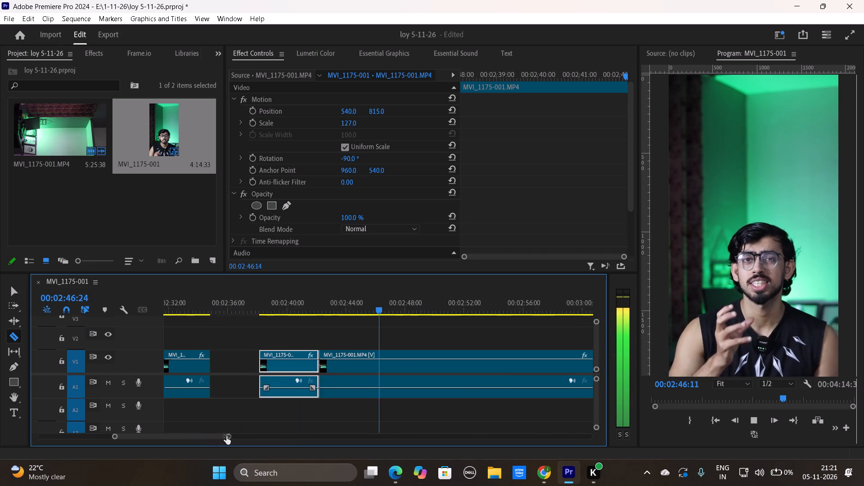
{"action": "left_click_drag", "start_coordinate": [226, 436], "coordinate": [232, 436]}
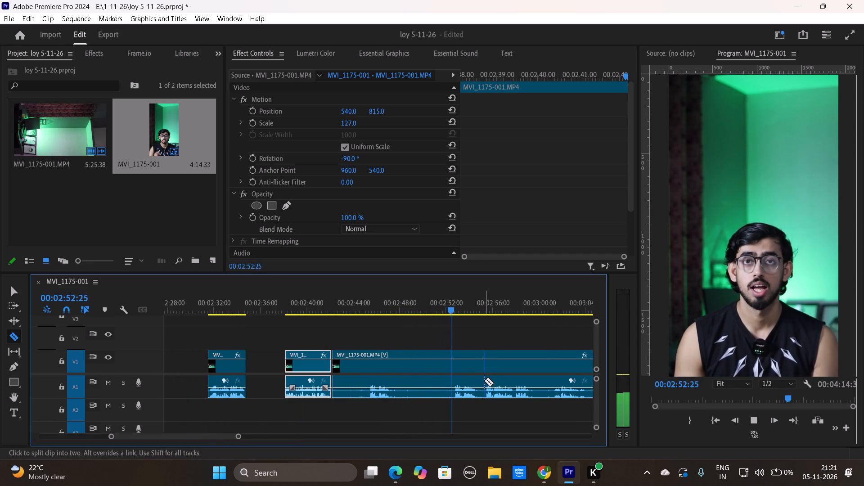
{"action": "left_click", "coordinate": [484, 381]}
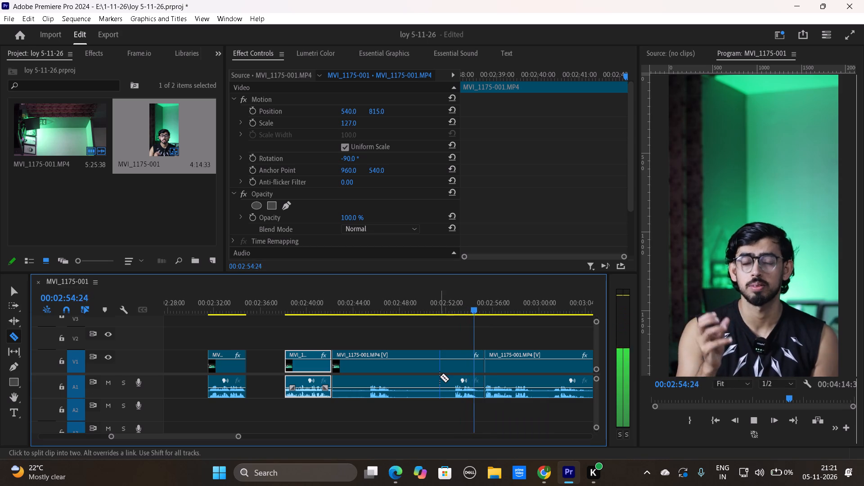
{"action": "right_click", "coordinate": [440, 377]}
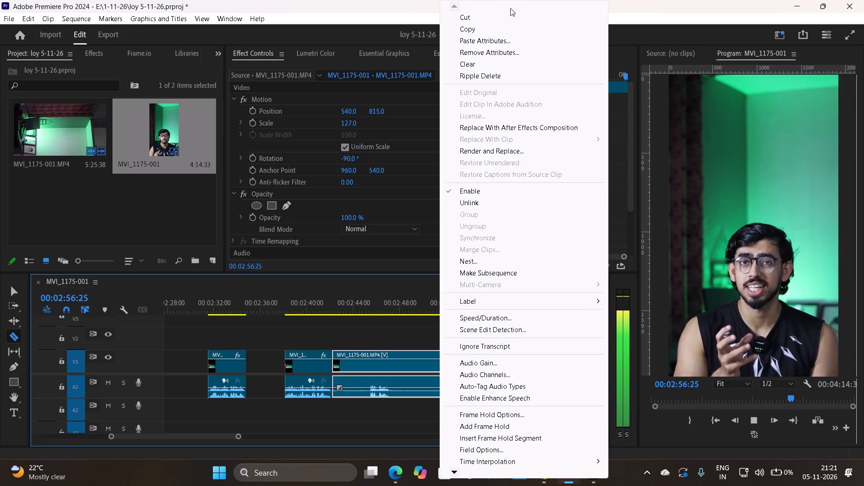
{"action": "left_click", "coordinate": [493, 13]}
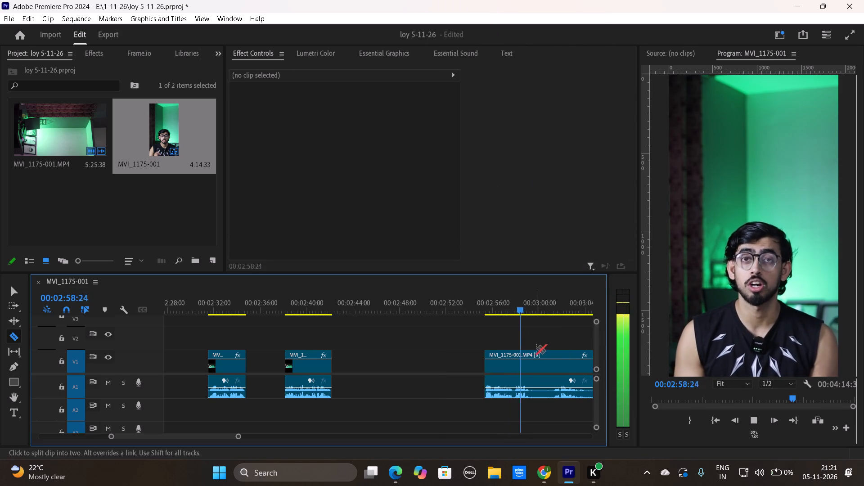
Split the remaining clip where the line ends, near 00:02:59:15.
{"action": "key", "text": "space"}
{"action": "left_click", "coordinate": [535, 363]}
{"action": "key", "text": "space"}
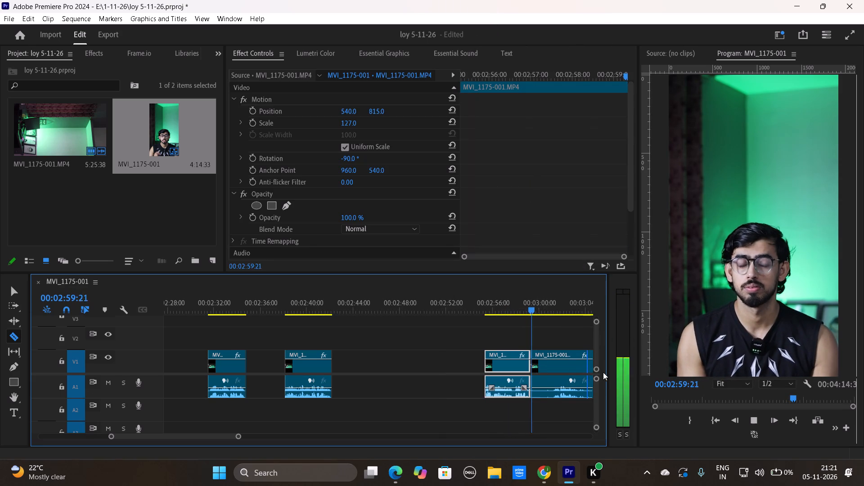
Play on to the next good take, split the clip near 00:03:17, and cut out the footage between 00:02:59:15 and there.
{"action": "left_click_drag", "start_coordinate": [237, 437], "coordinate": [346, 451]}
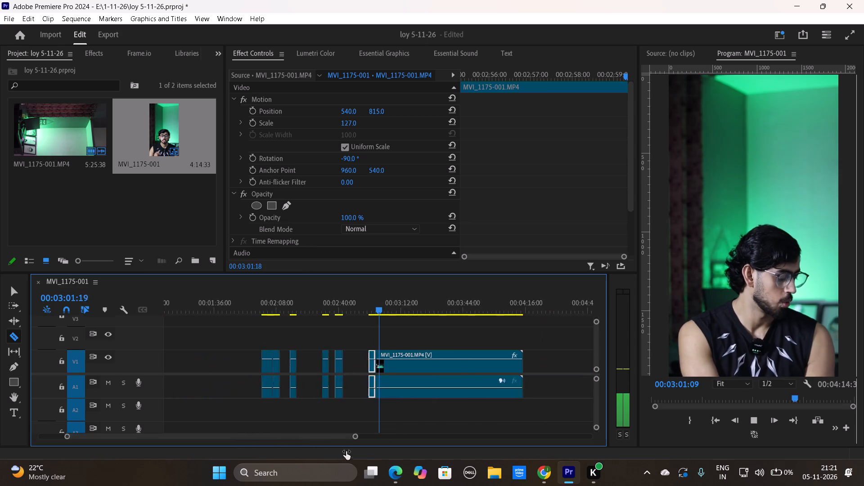
{"action": "left_click_drag", "start_coordinate": [346, 451], "coordinate": [305, 463]}
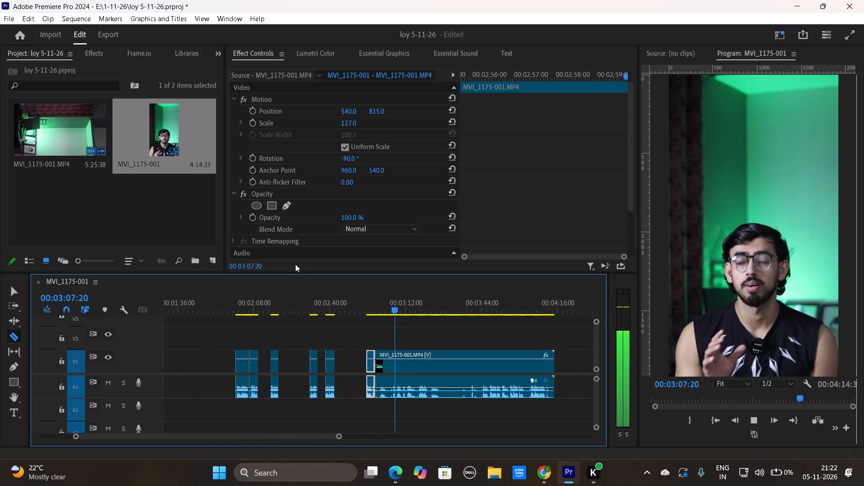
{"action": "left_click_drag", "start_coordinate": [339, 437], "coordinate": [419, 436]}
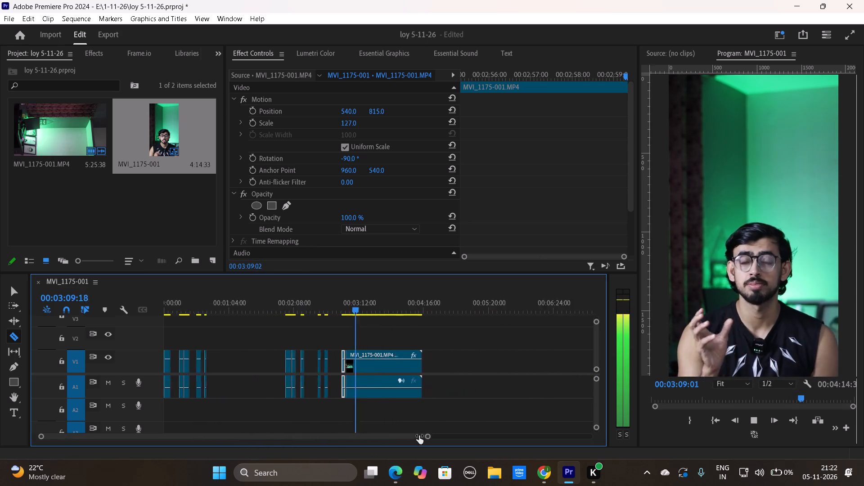
{"action": "left_click_drag", "start_coordinate": [419, 436], "coordinate": [404, 435]}
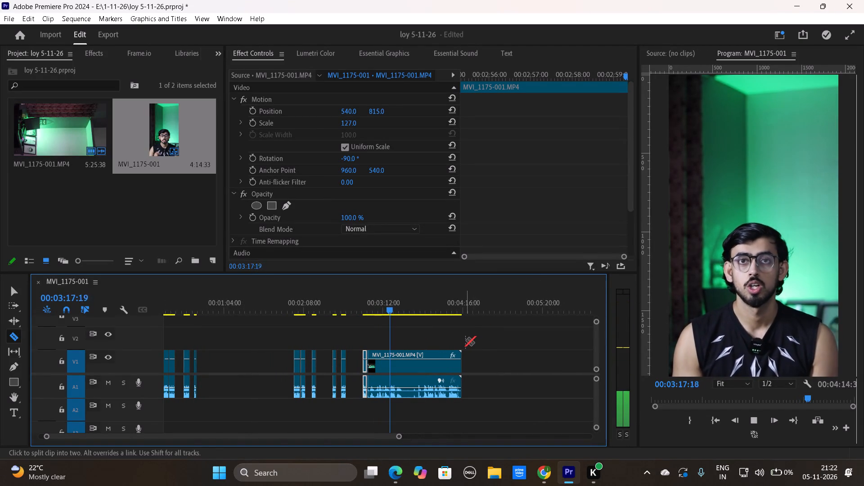
{"action": "key", "text": "space"}
{"action": "left_click", "coordinate": [391, 306]}
{"action": "key", "text": "space"}
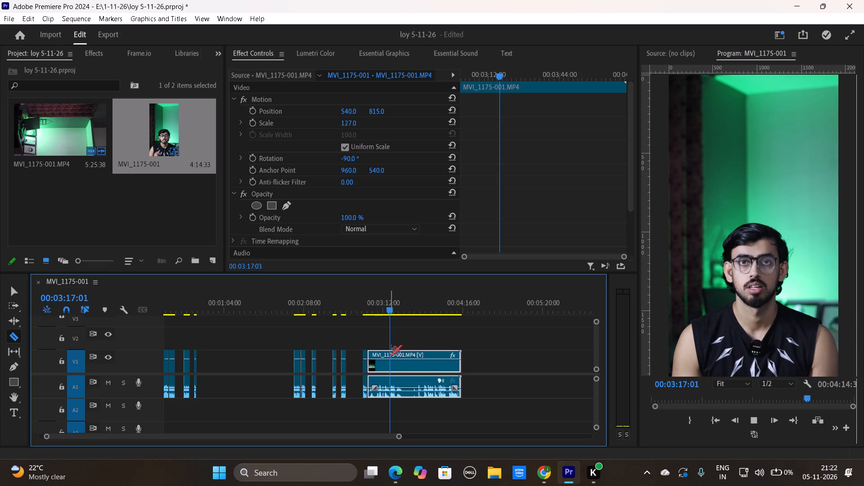
{"action": "key", "text": "space"}
{"action": "left_click", "coordinate": [388, 358]}
{"action": "key", "text": "space"}
{"action": "right_click", "coordinate": [376, 359]}
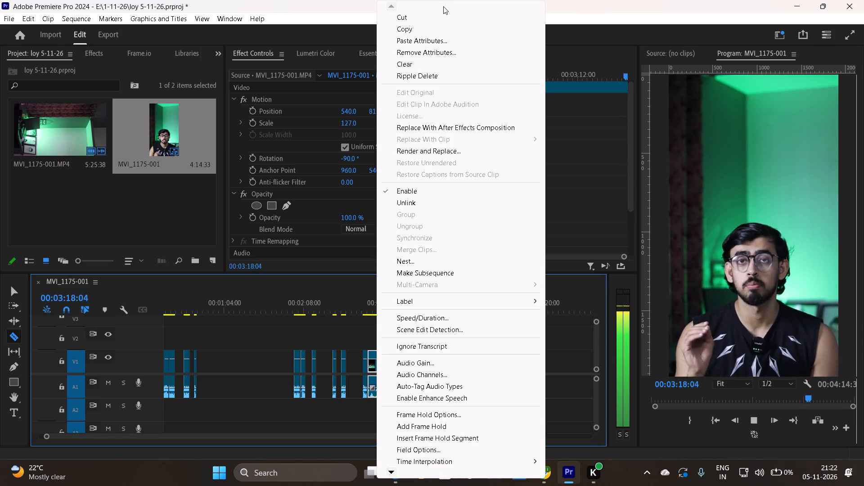
{"action": "left_click", "coordinate": [433, 17]}
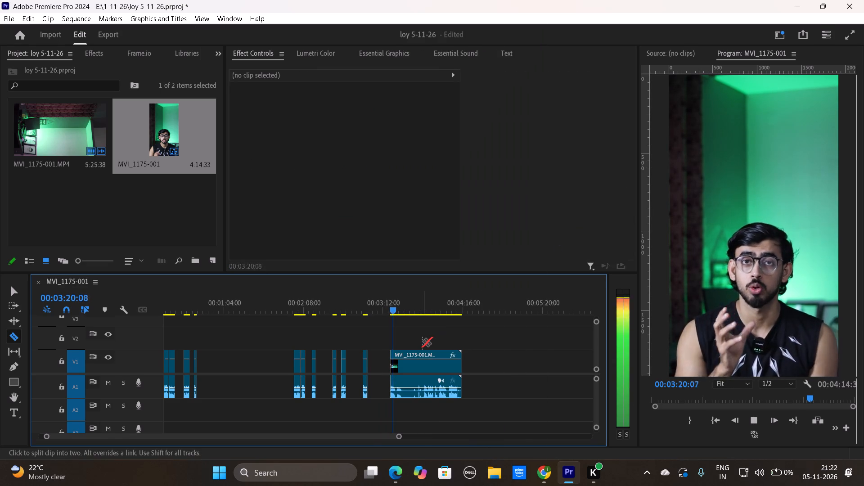
Split the remaining clip at 00:03:21:05, where the spoken line ends.
{"action": "key", "text": "space"}
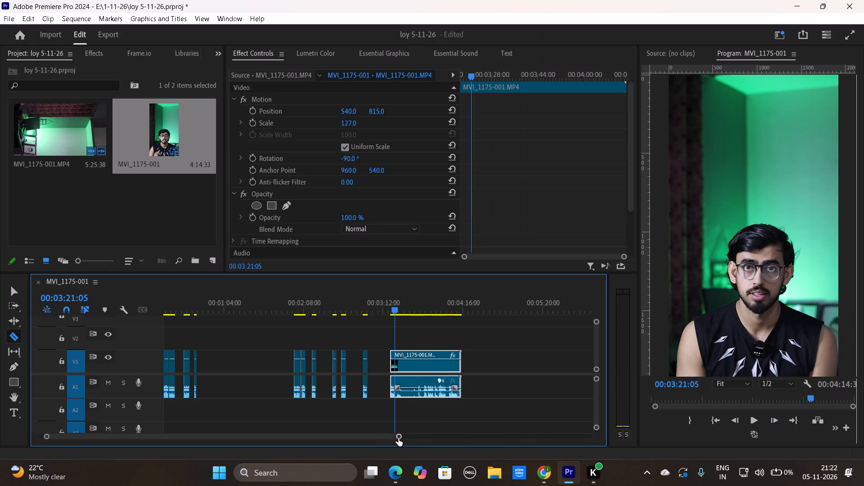
{"action": "left_click_drag", "start_coordinate": [398, 437], "coordinate": [304, 460]}
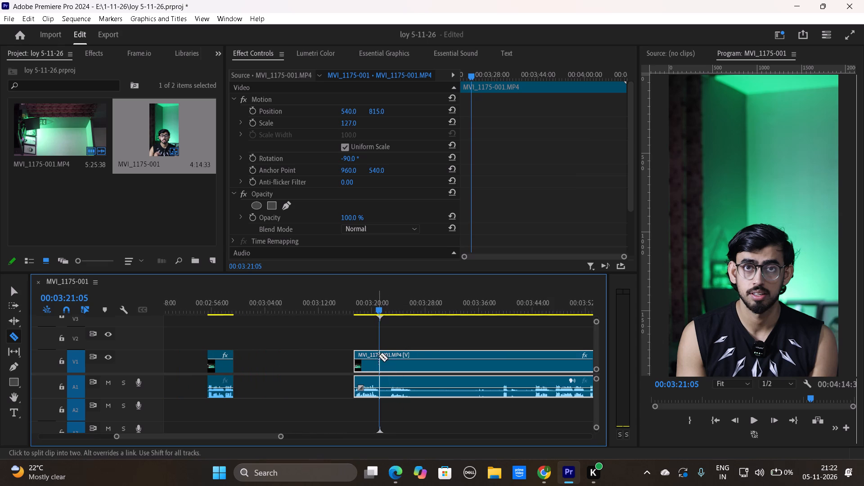
{"action": "left_click", "coordinate": [378, 356]}
{"action": "key", "text": "space"}
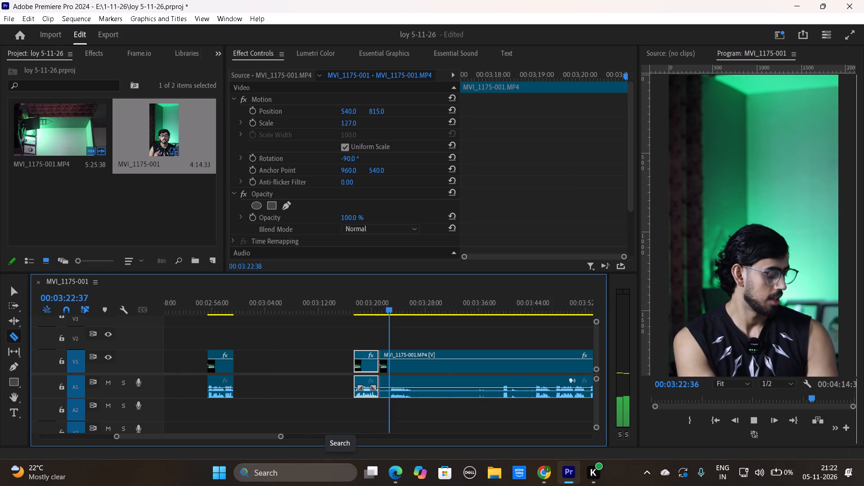
Skip ahead to the next good take, split the clip at 00:03:44:14, and cut out the piece between 00:03:21:05 and that split.
{"action": "left_click_drag", "start_coordinate": [279, 436], "coordinate": [299, 437]}
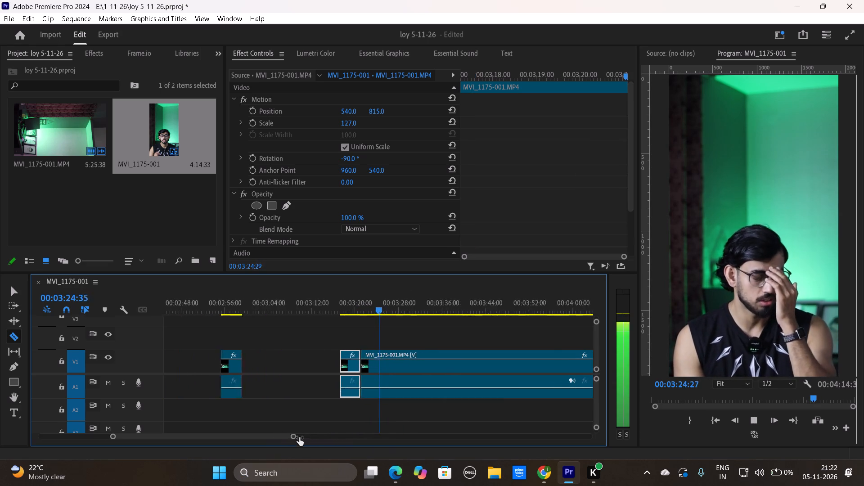
{"action": "left_click_drag", "start_coordinate": [299, 437], "coordinate": [369, 444]}
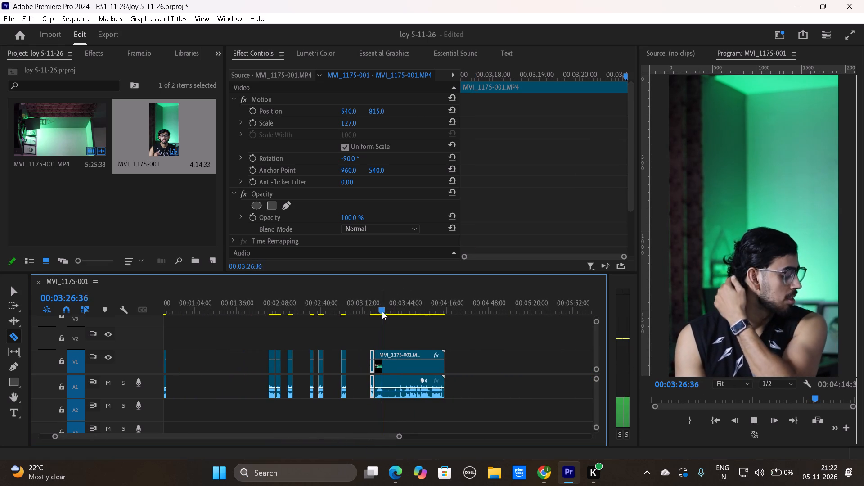
{"action": "left_click_drag", "start_coordinate": [385, 310], "coordinate": [401, 313]}
{"action": "key", "text": "space"}
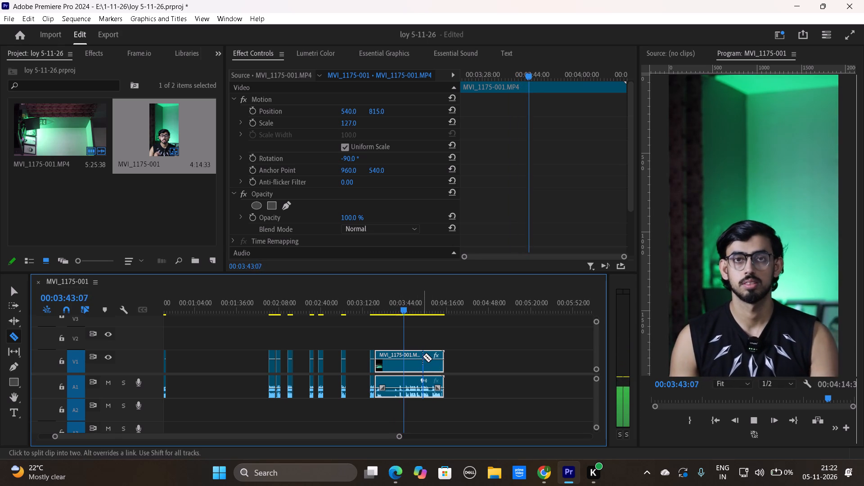
{"action": "key", "text": "space"}
{"action": "left_click", "coordinate": [405, 359]}
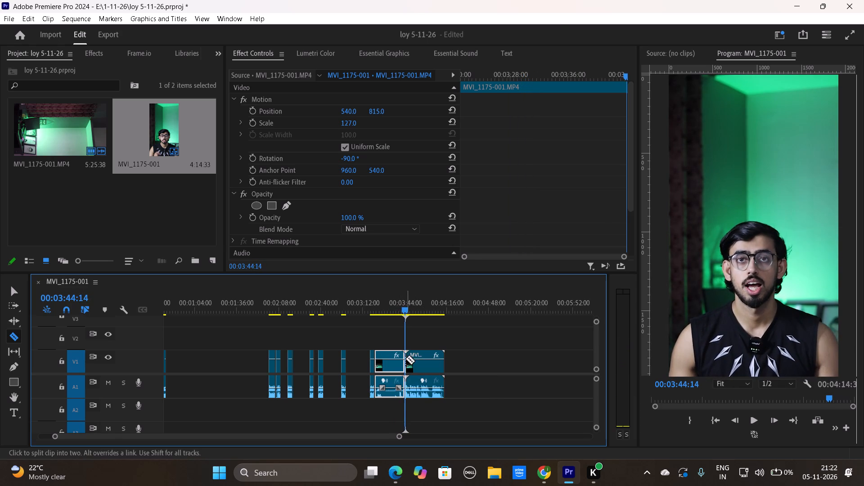
{"action": "key", "text": "space"}
{"action": "right_click", "coordinate": [393, 363]}
{"action": "left_click", "coordinate": [439, 15]}
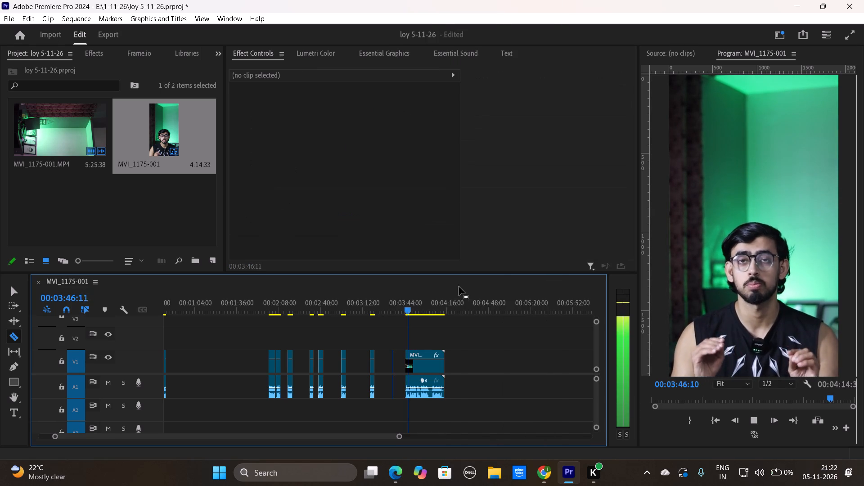
Split the remaining clip at 00:03:47:31, where the good take begins, and cut out the piece between 00:03:44:14 and that split.
{"action": "key", "text": "space"}
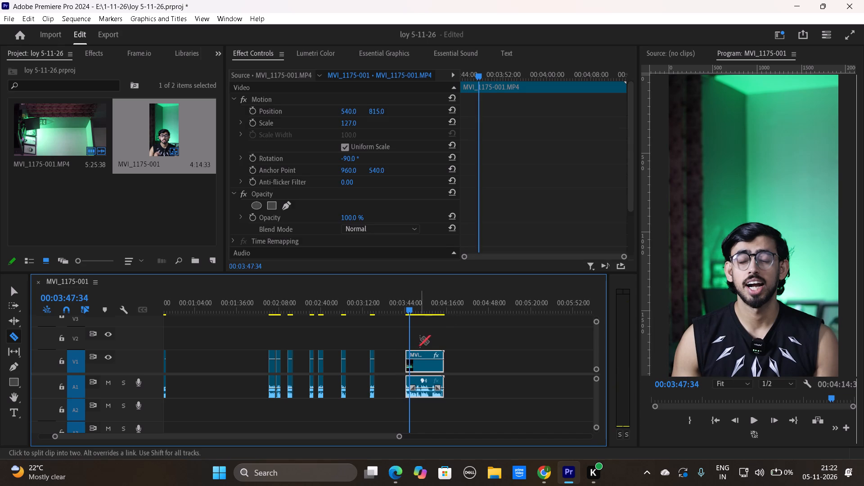
{"action": "left_click_drag", "start_coordinate": [401, 437], "coordinate": [318, 448]}
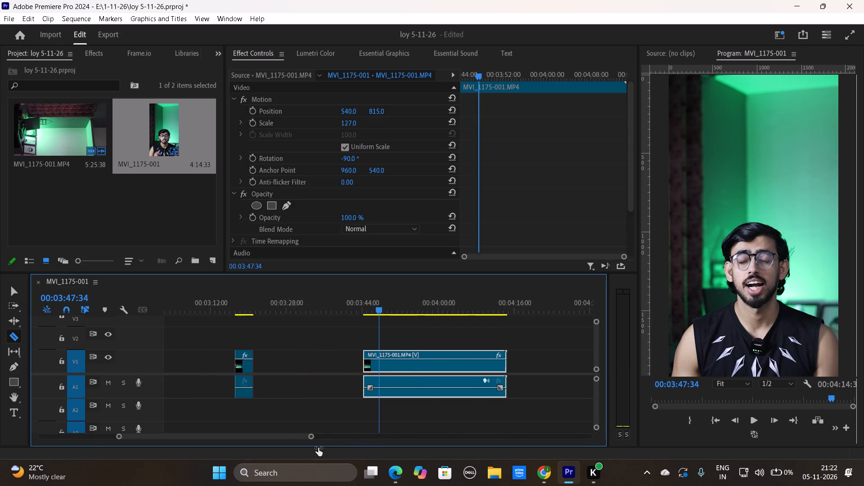
{"action": "left_click_drag", "start_coordinate": [318, 448], "coordinate": [309, 450]}
{"action": "left_click", "coordinate": [377, 307]}
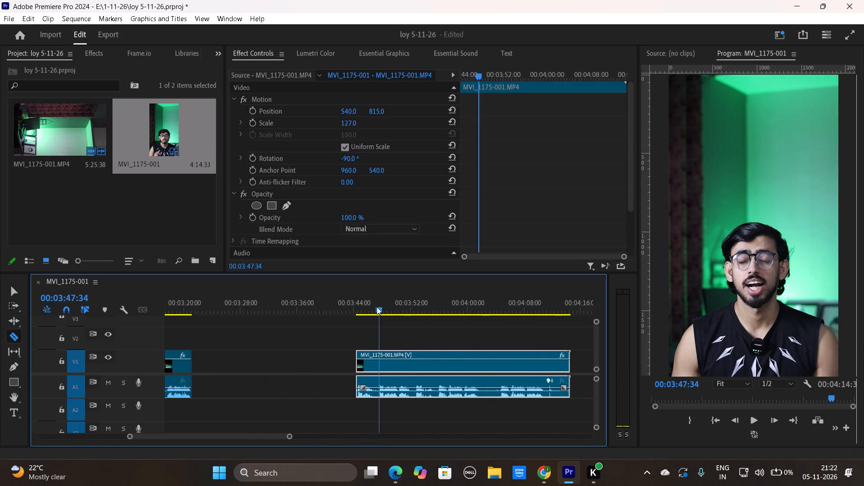
{"action": "key", "text": "space"}
{"action": "key", "text": "space"}
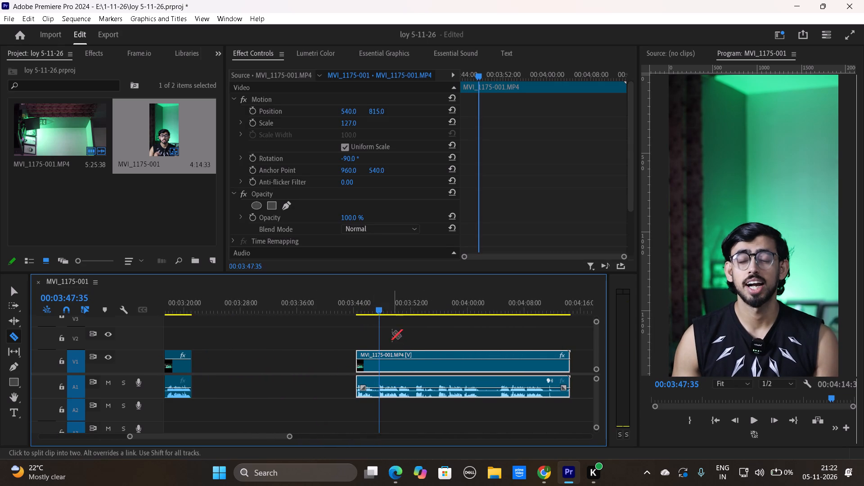
{"action": "left_click_drag", "start_coordinate": [382, 310], "coordinate": [378, 311]}
{"action": "key", "text": "space"}
{"action": "key", "text": "space"}
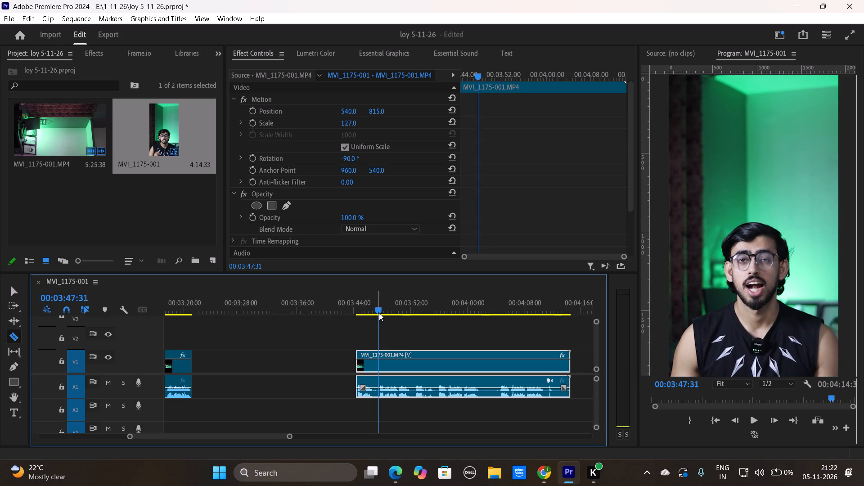
{"action": "left_click", "coordinate": [380, 357]}
{"action": "key", "text": "space"}
{"action": "right_click", "coordinate": [370, 363]}
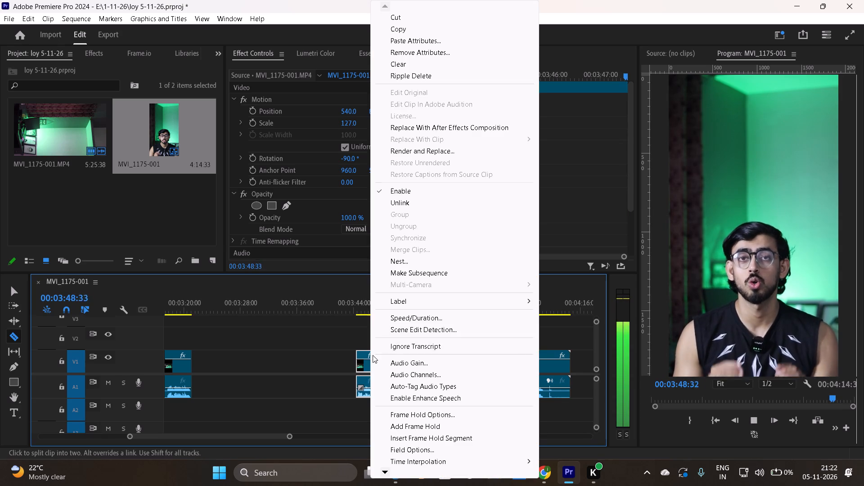
{"action": "left_click", "coordinate": [415, 17]}
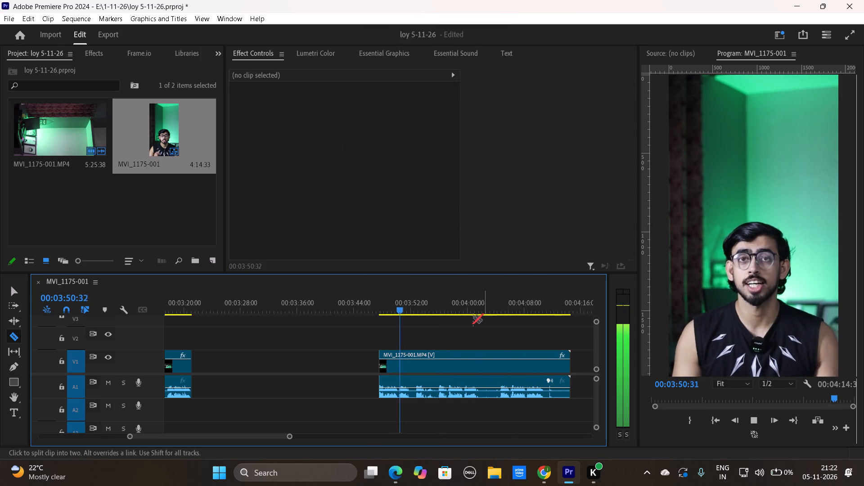
Split the remaining clip where the spoken line ends, near 00:03:52.
{"action": "key", "text": "space"}
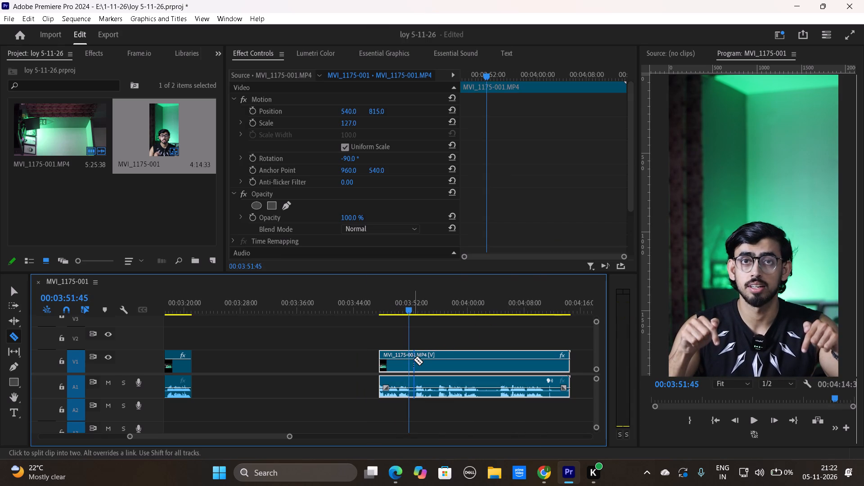
{"action": "key", "text": "space"}
{"action": "key", "text": "space"}
{"action": "left_click", "coordinate": [412, 359]}
Play on to the next good take, split the clip at 00:04:04:30, and cut out the footage between the previous split and there.
{"action": "key", "text": "space"}
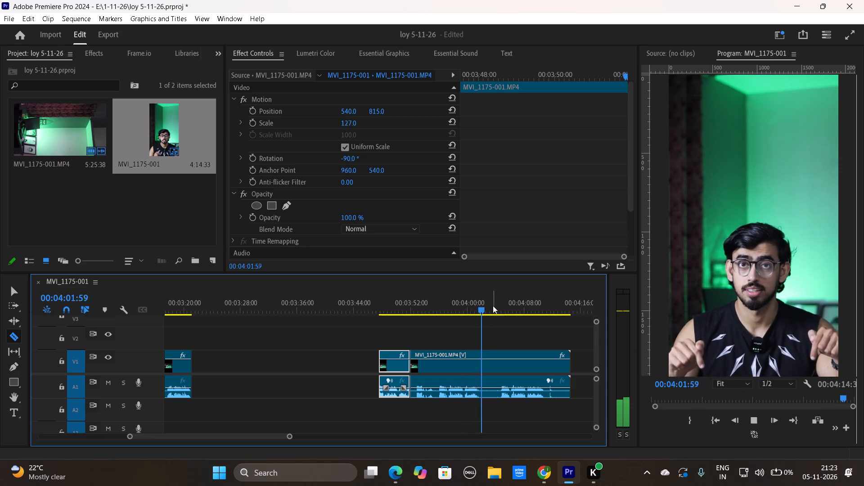
{"action": "left_click_drag", "start_coordinate": [489, 306], "coordinate": [500, 308]}
{"action": "key", "text": "space"}
{"action": "key", "text": "space"}
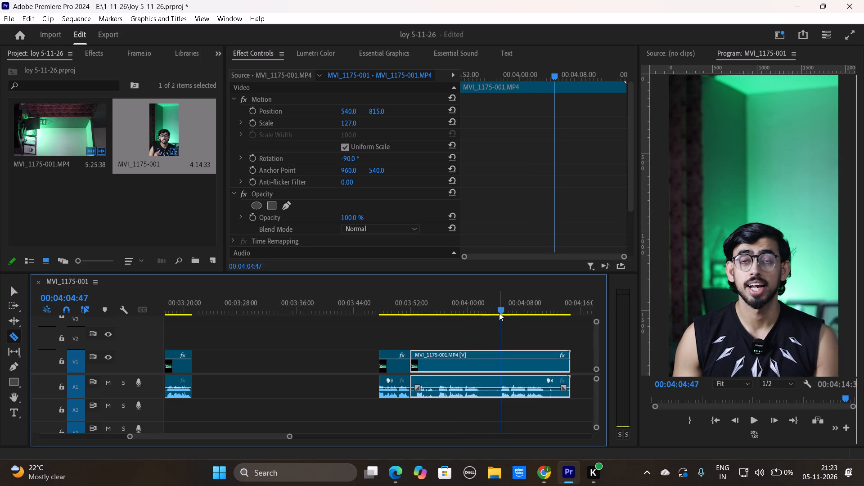
{"action": "left_click", "coordinate": [499, 309]}
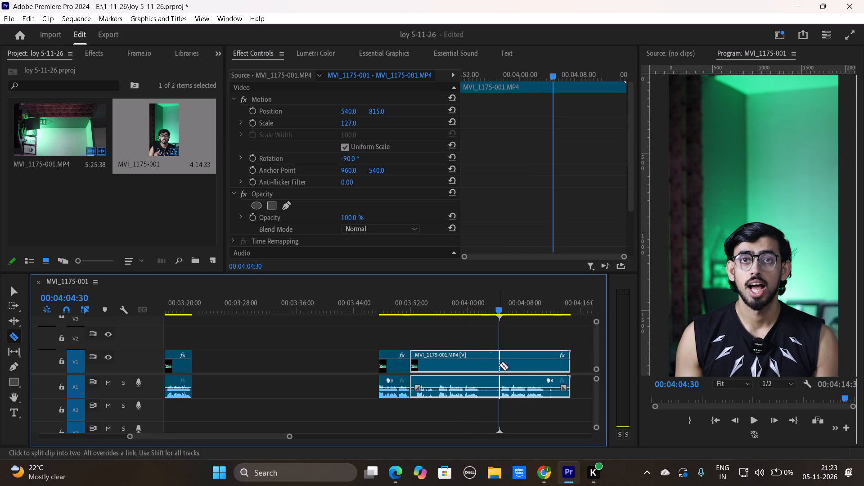
{"action": "left_click", "coordinate": [499, 365]}
{"action": "key", "text": "space"}
{"action": "right_click", "coordinate": [473, 368]}
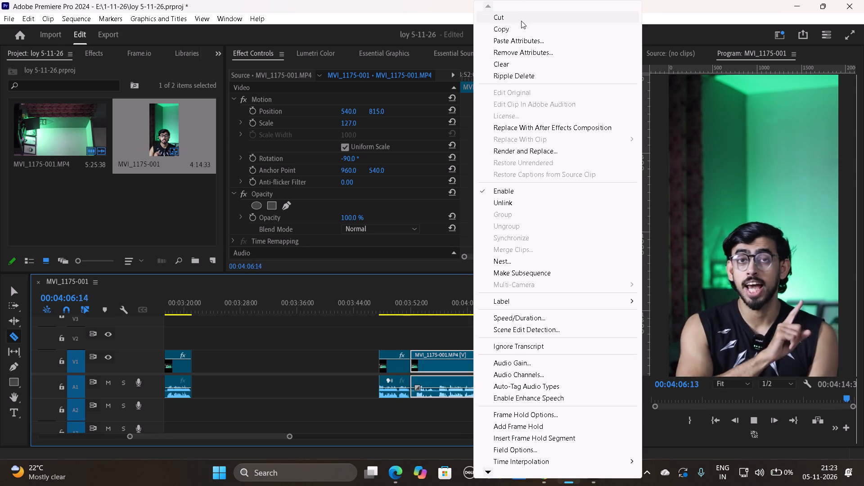
{"action": "left_click", "coordinate": [521, 21]}
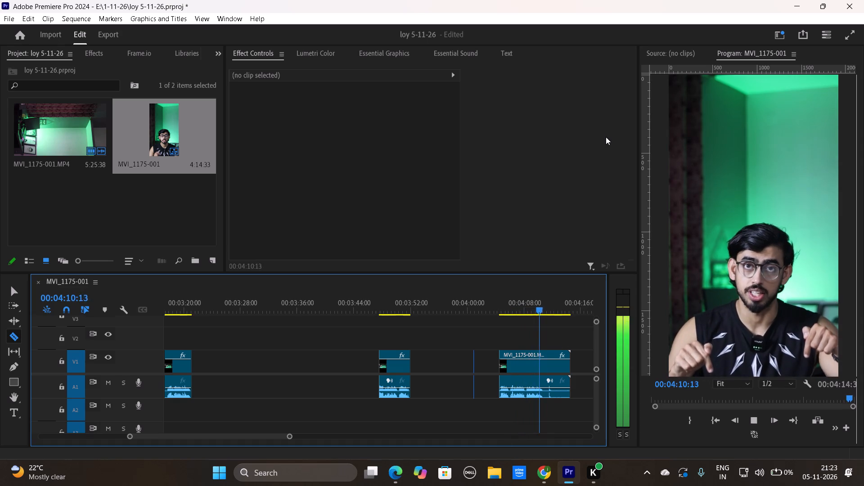
Split the last clip at 00:04:10:38, where the line ends, and cut out all the footage after it.
{"action": "key", "text": "space"}
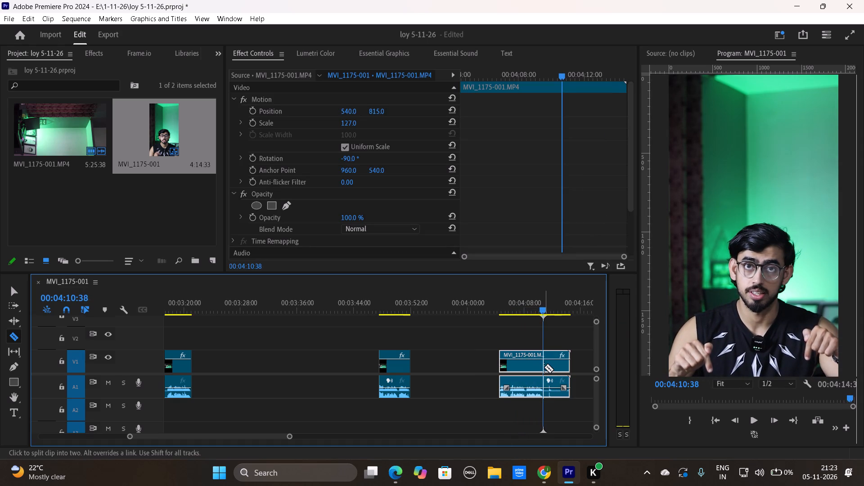
{"action": "left_click", "coordinate": [544, 367]}
{"action": "key", "text": "space"}
{"action": "right_click", "coordinate": [557, 370]}
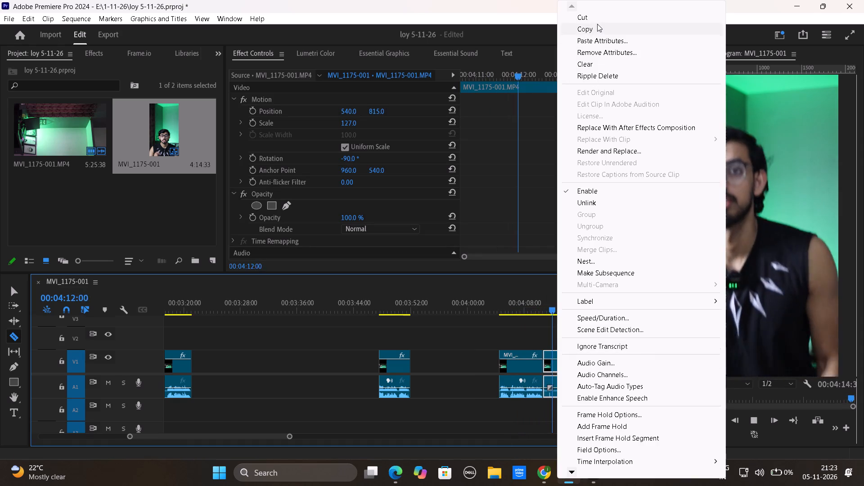
{"action": "left_click", "coordinate": [595, 19]}
{"action": "key", "text": "space"}
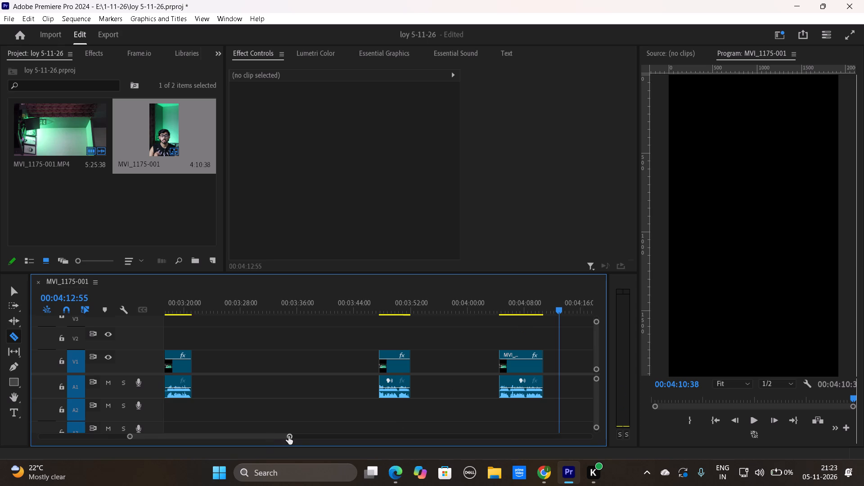
Ripple delete the first four gaps from the sequence start, closing them at 00:00:07:05, 00:00:16:56, 00:00:22:06 and 00:00:24:27.
{"action": "left_click_drag", "start_coordinate": [289, 436], "coordinate": [563, 440]}
{"action": "left_click_drag", "start_coordinate": [275, 306], "coordinate": [38, 297]}
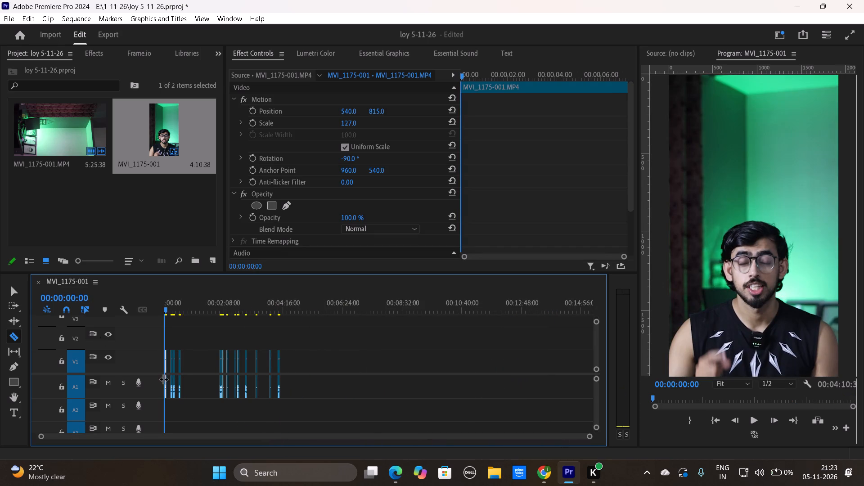
{"action": "left_click_drag", "start_coordinate": [591, 437], "coordinate": [405, 461]}
{"action": "right_click", "coordinate": [224, 358]}
{"action": "left_click", "coordinate": [230, 366]}
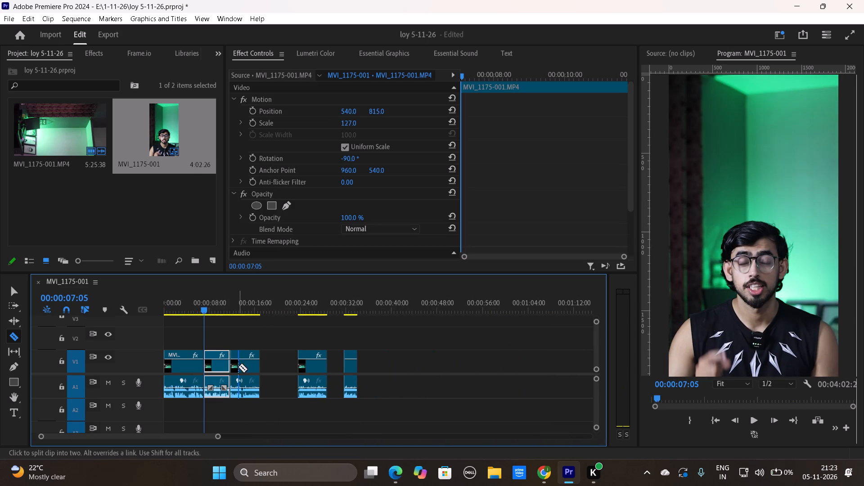
{"action": "right_click", "coordinate": [283, 363]}
{"action": "left_click", "coordinate": [296, 369]}
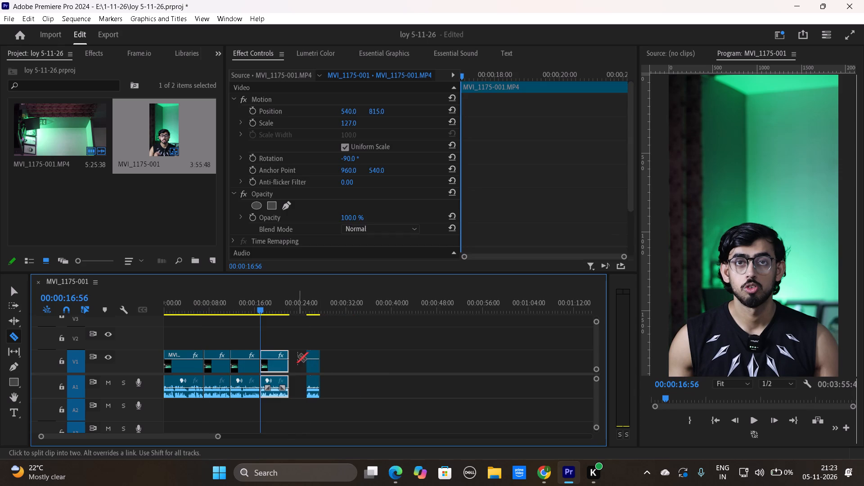
{"action": "right_click", "coordinate": [297, 356]}
{"action": "left_click", "coordinate": [306, 360]}
{"action": "right_click", "coordinate": [333, 368]}
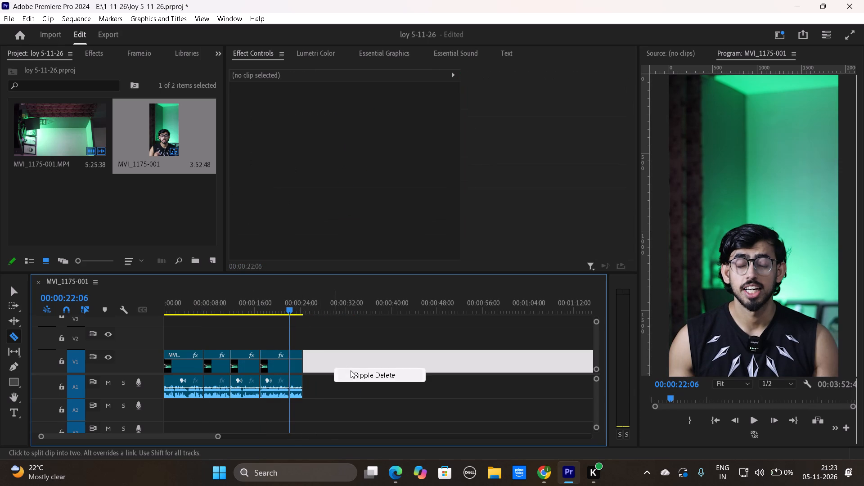
{"action": "left_click", "coordinate": [354, 375]}
Ripple delete the next four gaps, closing them near 00:00:34, at 00:00:37:34, at 00:00:40:52 and near 00:00:45.
{"action": "right_click", "coordinate": [373, 364]}
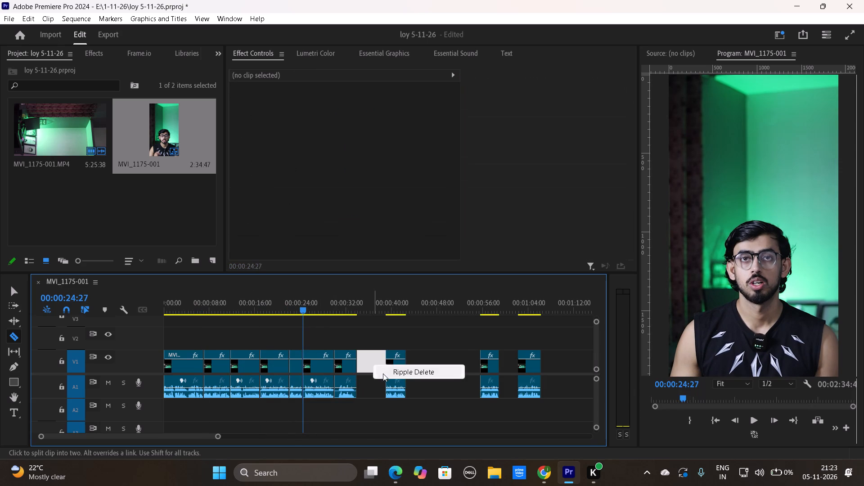
{"action": "left_click", "coordinate": [382, 373]}
{"action": "right_click", "coordinate": [400, 363]}
{"action": "left_click", "coordinate": [432, 375]}
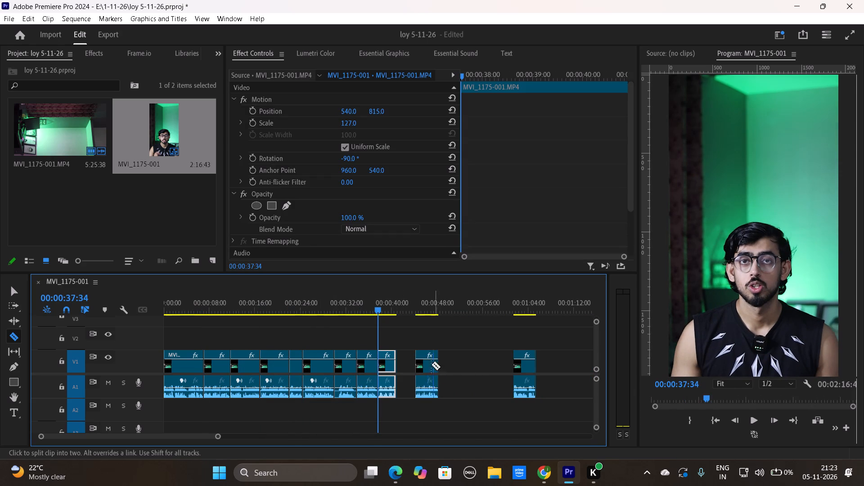
{"action": "right_click", "coordinate": [410, 360]}
{"action": "left_click", "coordinate": [420, 365]}
{"action": "right_click", "coordinate": [426, 353]}
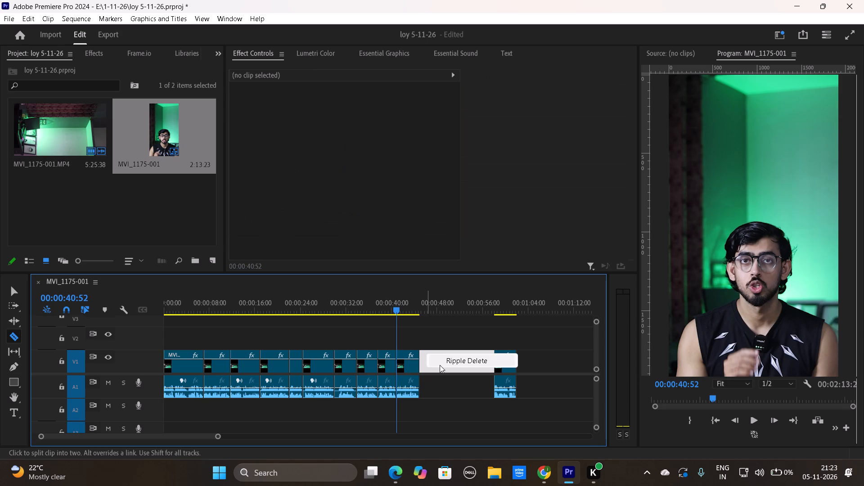
{"action": "left_click", "coordinate": [440, 365]}
Ripple delete the last three gaps, closing them at 00:00:48:54, 00:00:52:44 and 00:00:57:07.
{"action": "right_click", "coordinate": [472, 363]}
{"action": "left_click", "coordinate": [495, 369]}
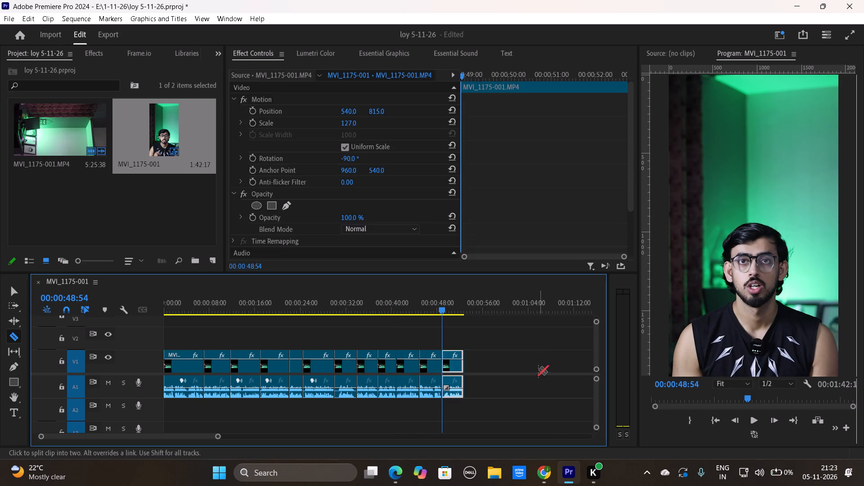
{"action": "right_click", "coordinate": [526, 363]}
{"action": "left_click", "coordinate": [549, 376]}
{"action": "left_click", "coordinate": [552, 374]}
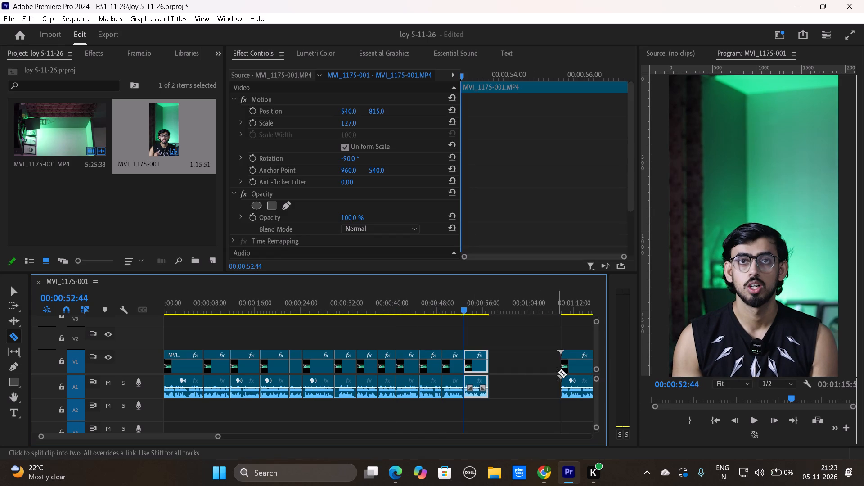
{"action": "right_click", "coordinate": [520, 364]}
{"action": "left_click", "coordinate": [538, 370]}
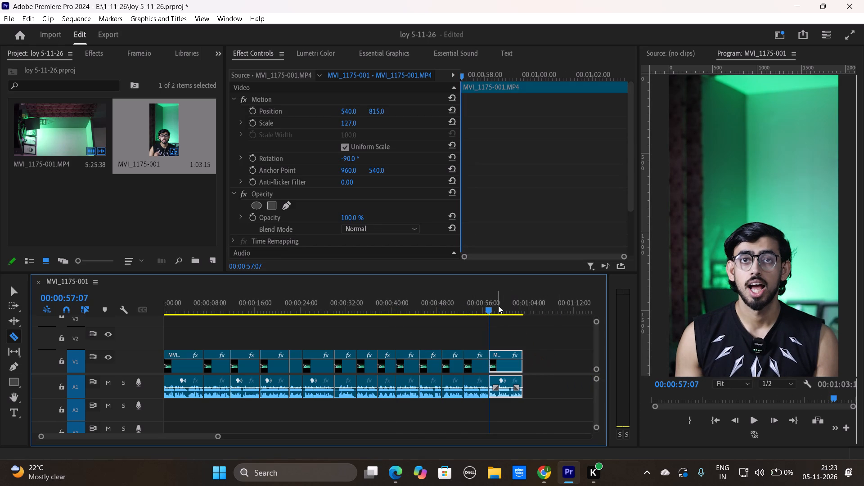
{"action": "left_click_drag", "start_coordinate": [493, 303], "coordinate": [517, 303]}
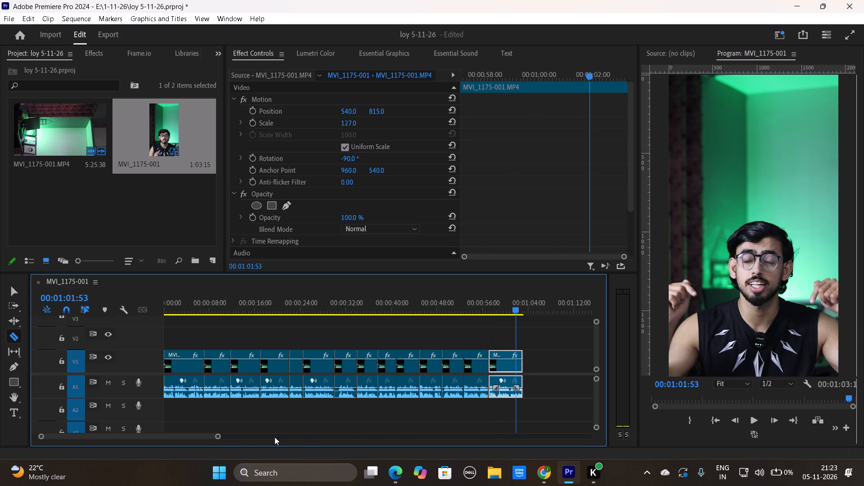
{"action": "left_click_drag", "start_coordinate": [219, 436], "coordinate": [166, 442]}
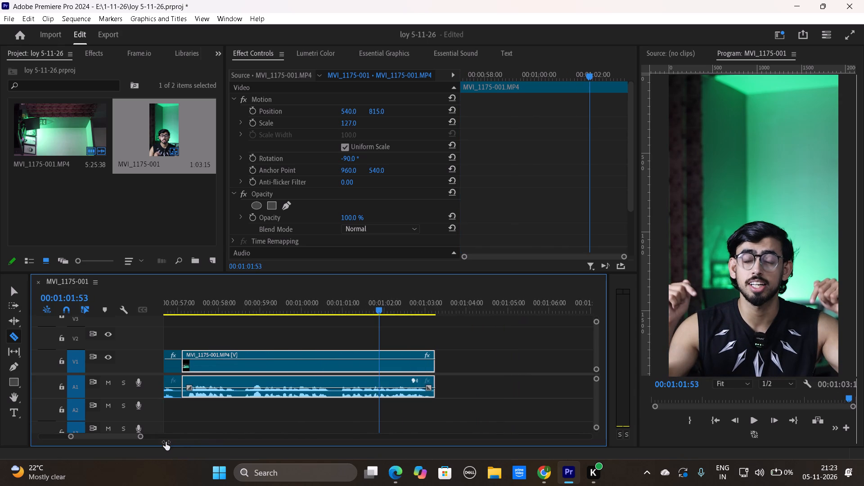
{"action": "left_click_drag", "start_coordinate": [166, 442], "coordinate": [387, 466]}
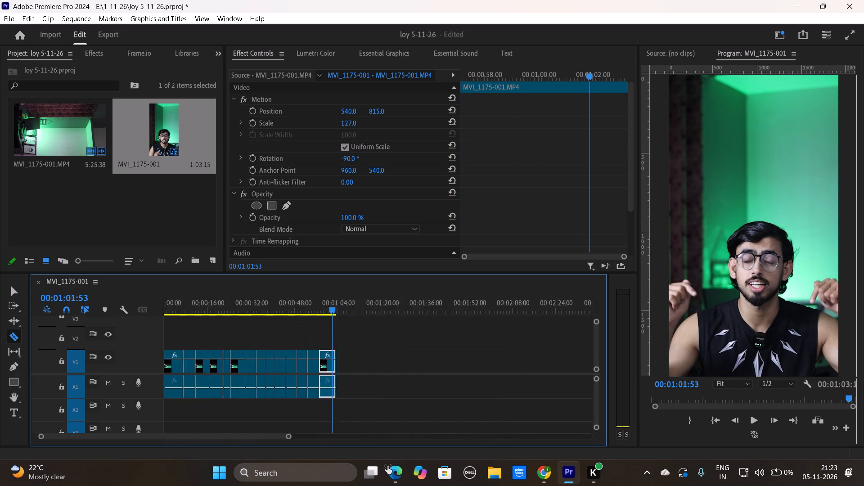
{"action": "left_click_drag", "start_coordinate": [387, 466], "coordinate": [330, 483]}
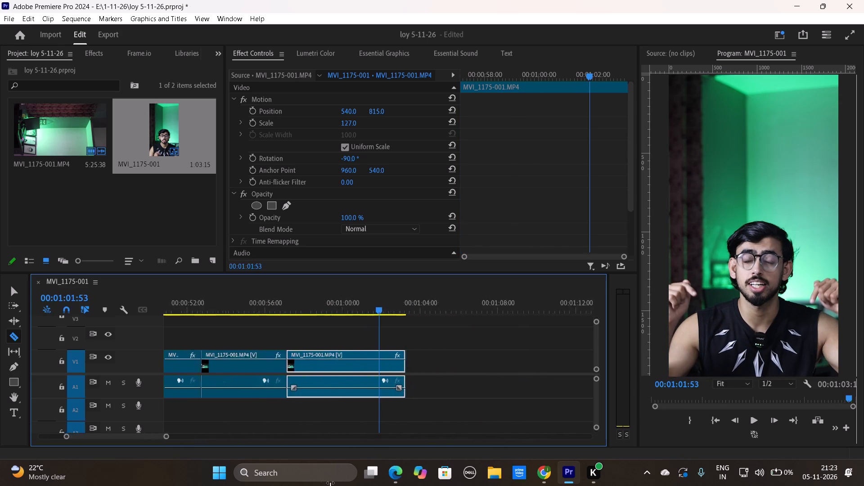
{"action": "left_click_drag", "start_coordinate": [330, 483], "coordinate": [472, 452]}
Play the sequence from the start and cut the pause from 00:00:16:56 to about 00:00:17:05, ripple deleting the gap it leaves.
{"action": "left_click_drag", "start_coordinate": [267, 310], "coordinate": [0, 329]}
{"action": "key", "text": "space"}
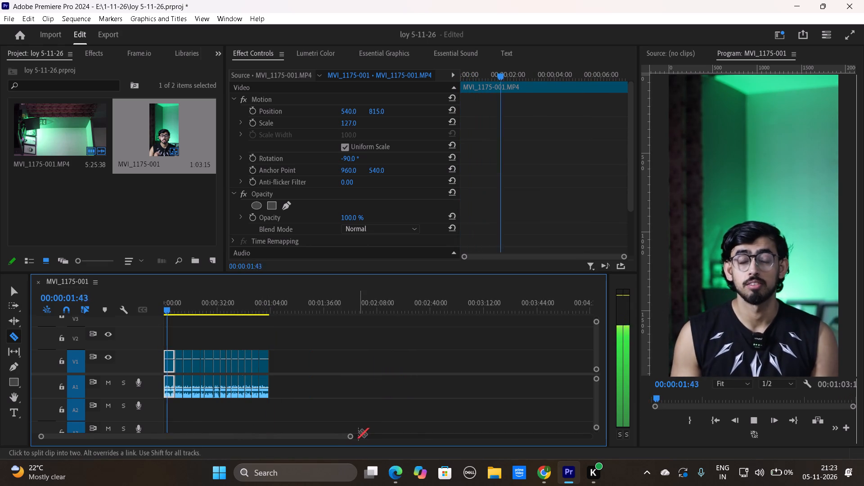
{"action": "left_click_drag", "start_coordinate": [351, 435], "coordinate": [262, 453]}
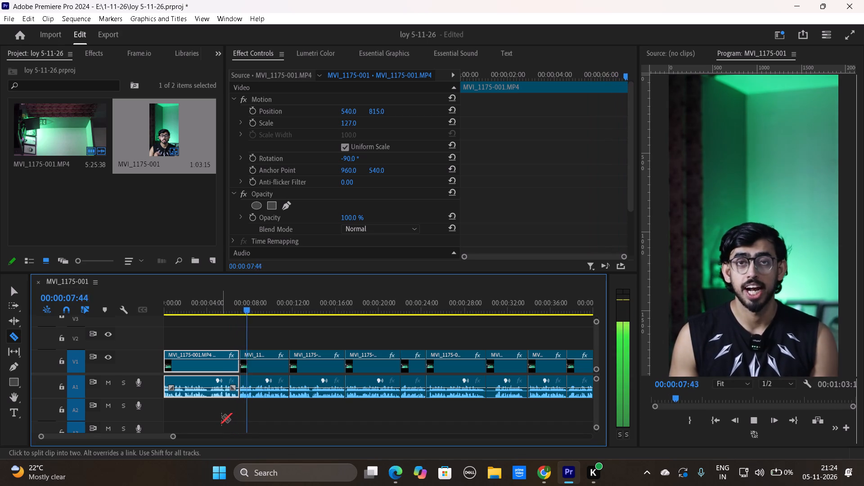
{"action": "left_click", "coordinate": [322, 326]}
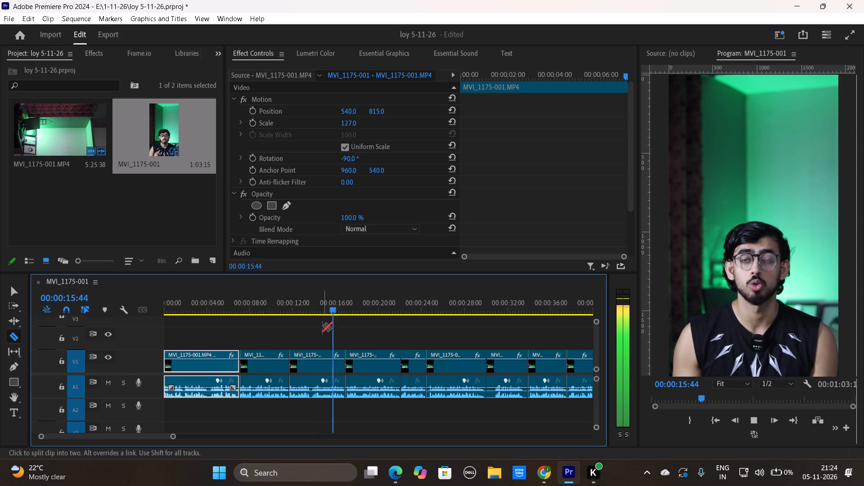
{"action": "key", "text": "space"}
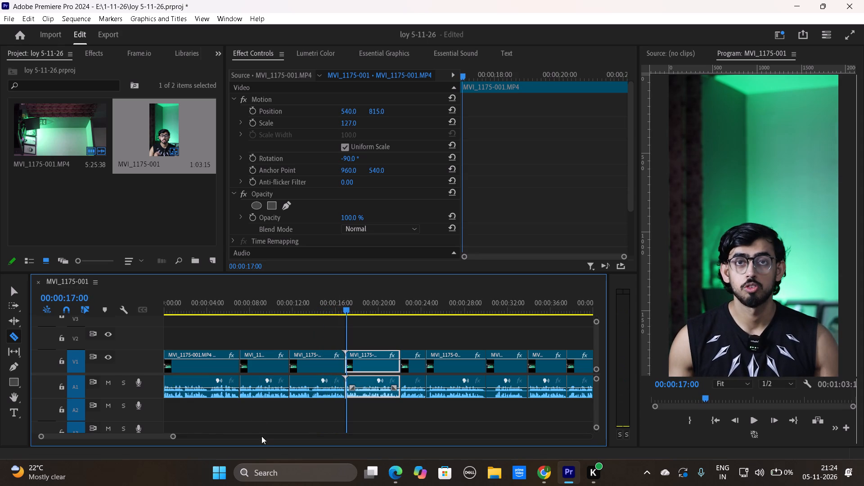
{"action": "left_click_drag", "start_coordinate": [174, 436], "coordinate": [124, 455]}
{"action": "left_click", "coordinate": [395, 378]}
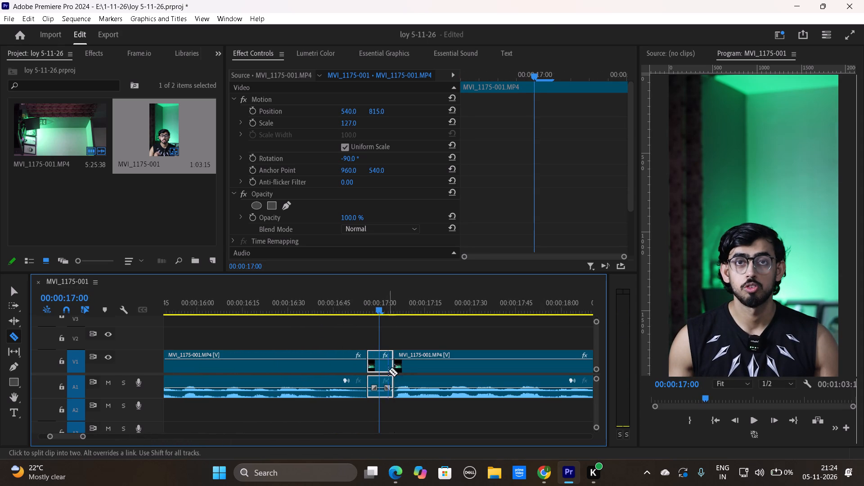
{"action": "right_click", "coordinate": [380, 355]}
{"action": "left_click", "coordinate": [405, 10]}
{"action": "left_click", "coordinate": [406, 15]}
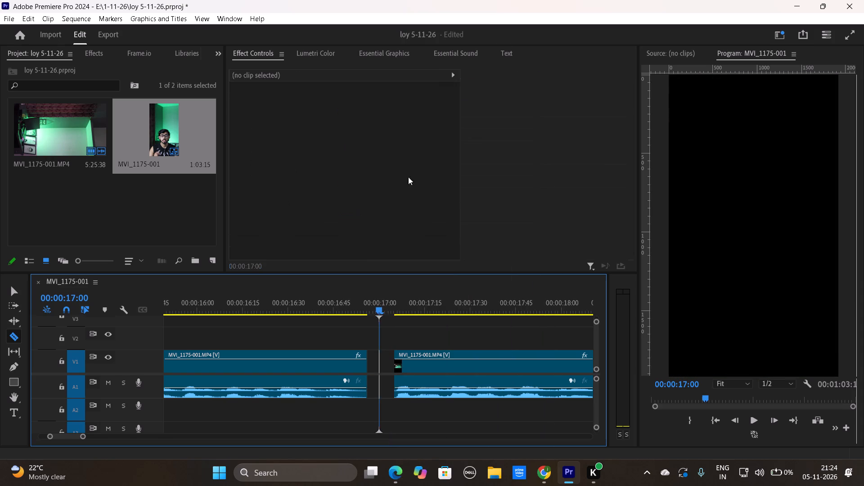
{"action": "right_click", "coordinate": [383, 360]}
{"action": "left_click", "coordinate": [396, 364]}
Split the clip beginning near 00:00:24:18 at 00:00:24:36, cut out its silent opening piece and ripple delete the gap.
{"action": "key", "text": "space"}
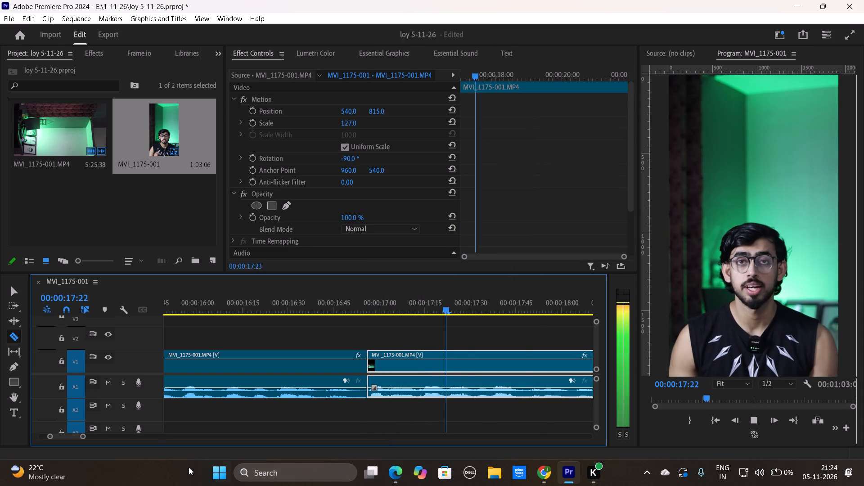
{"action": "left_click_drag", "start_coordinate": [85, 436], "coordinate": [117, 438]}
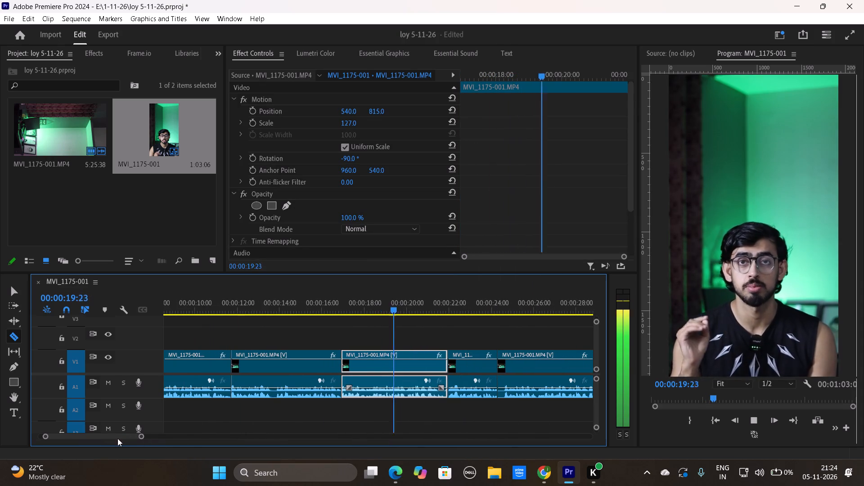
{"action": "left_click", "coordinate": [460, 317]}
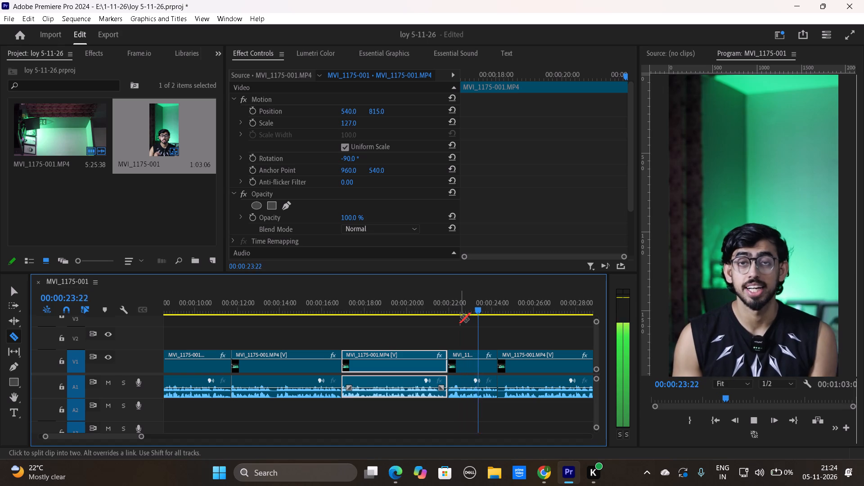
{"action": "key", "text": "space"}
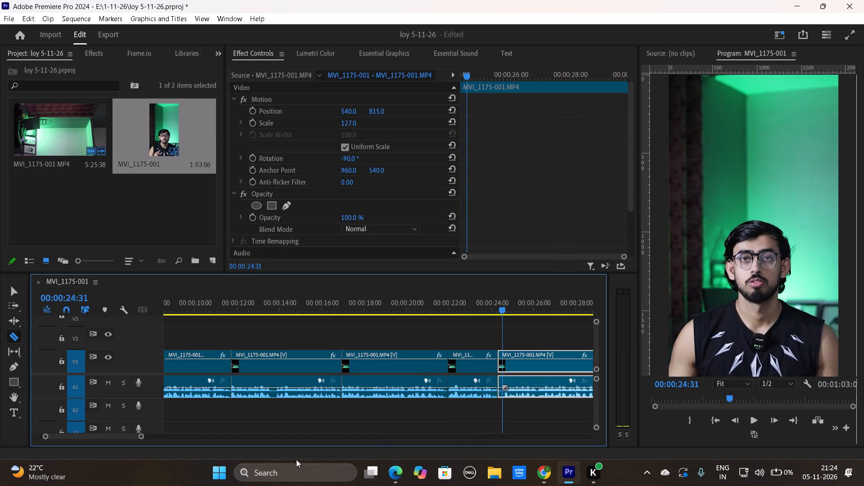
{"action": "left_click_drag", "start_coordinate": [142, 435], "coordinate": [115, 438]}
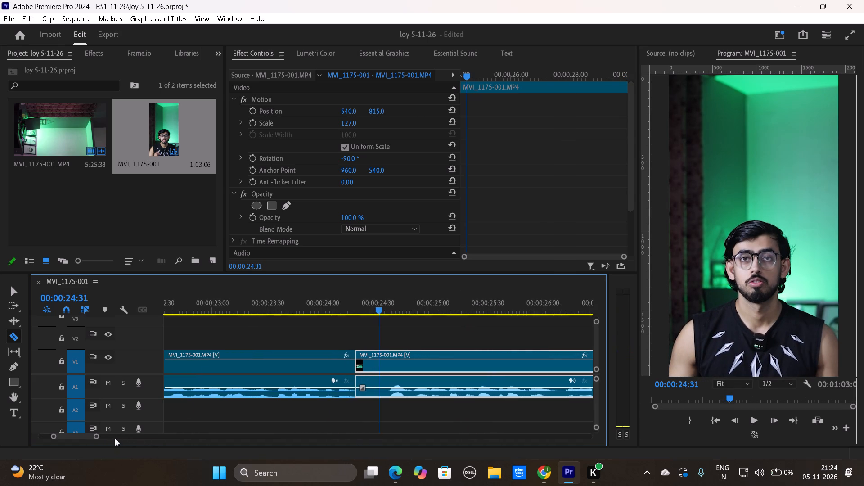
{"action": "left_click_drag", "start_coordinate": [382, 309], "coordinate": [391, 310]}
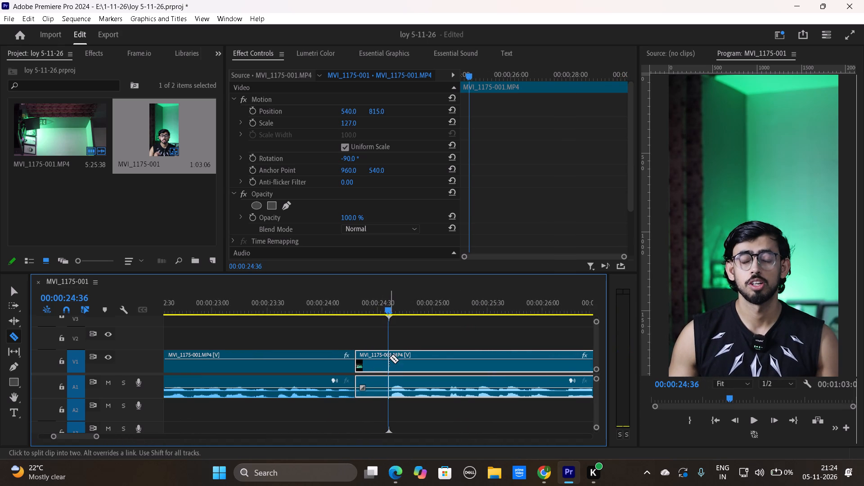
{"action": "left_click", "coordinate": [389, 358]}
{"action": "right_click", "coordinate": [376, 361]}
{"action": "left_click", "coordinate": [429, 16]}
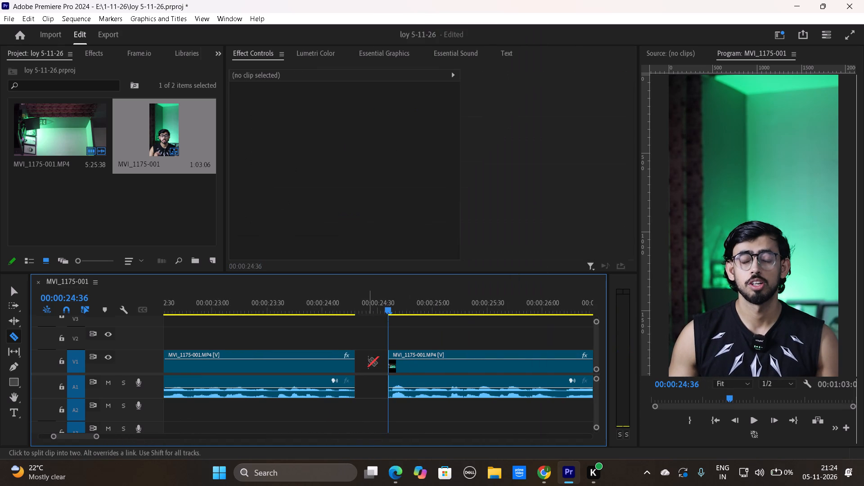
{"action": "right_click", "coordinate": [368, 360]}
{"action": "left_click", "coordinate": [381, 373]}
Split the clip beginning at 00:00:29:36 at 00:00:30:16, cut out its opening piece and ripple delete the gap.
{"action": "key", "text": "space"}
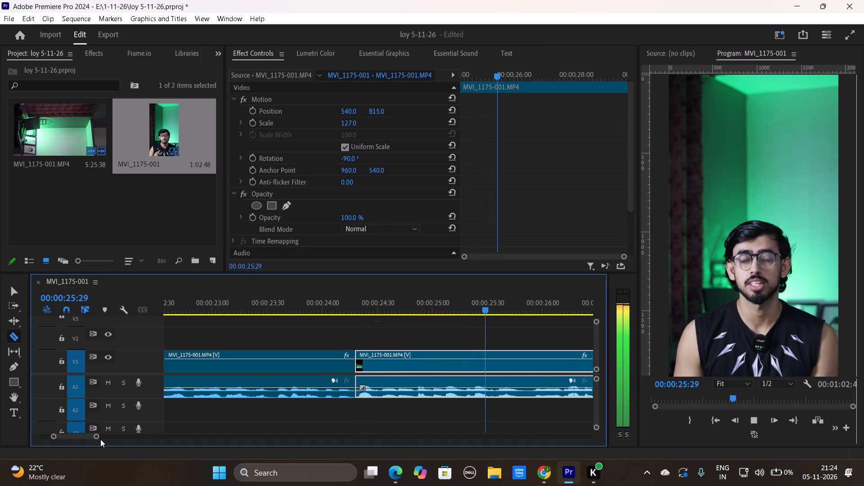
{"action": "left_click_drag", "start_coordinate": [98, 439], "coordinate": [151, 443]}
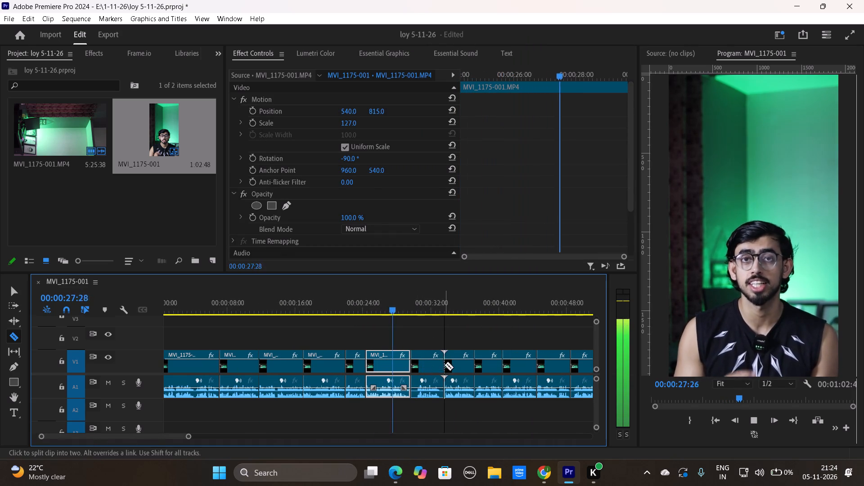
{"action": "left_click", "coordinate": [442, 338]}
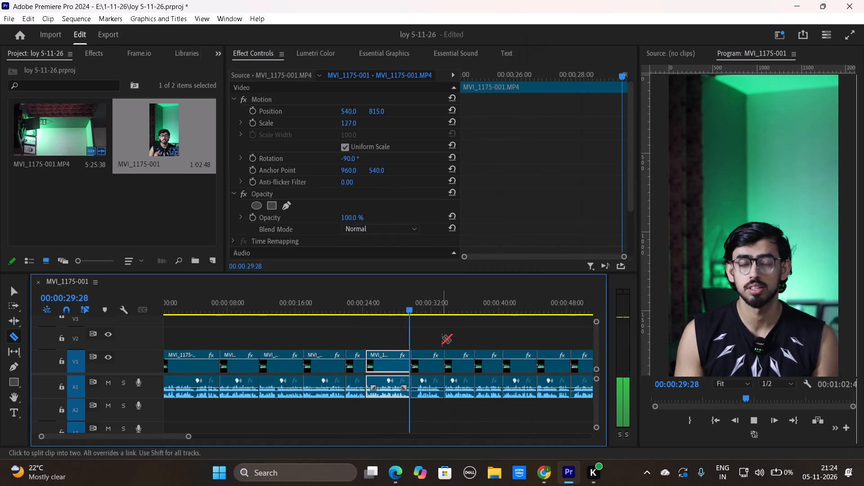
{"action": "key", "text": "space"}
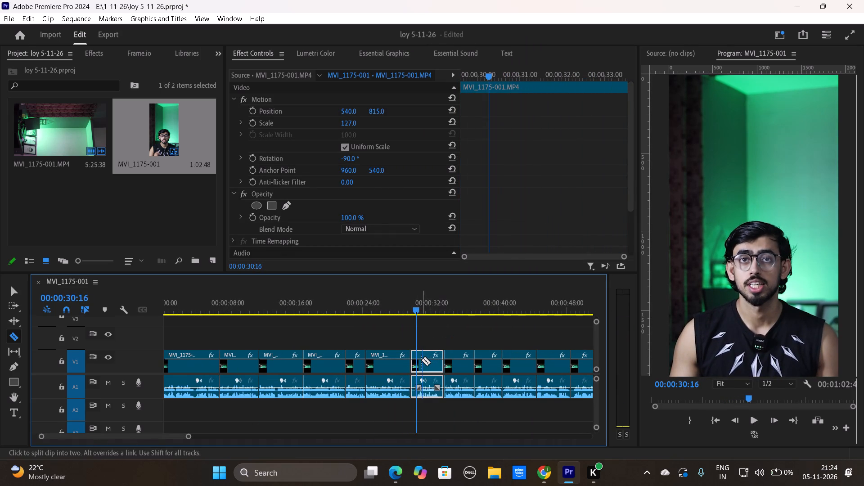
{"action": "left_click", "coordinate": [418, 361]}
{"action": "right_click", "coordinate": [414, 361]}
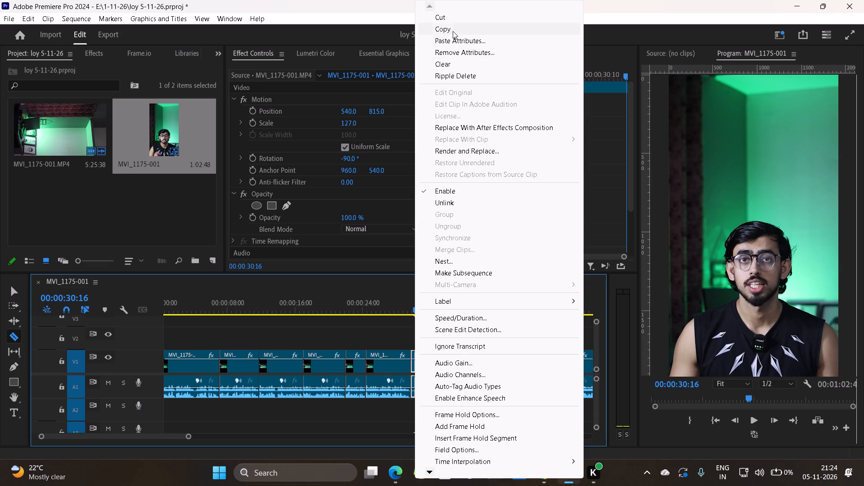
{"action": "left_click", "coordinate": [452, 16]}
{"action": "right_click", "coordinate": [413, 360]}
{"action": "left_click", "coordinate": [422, 364]}
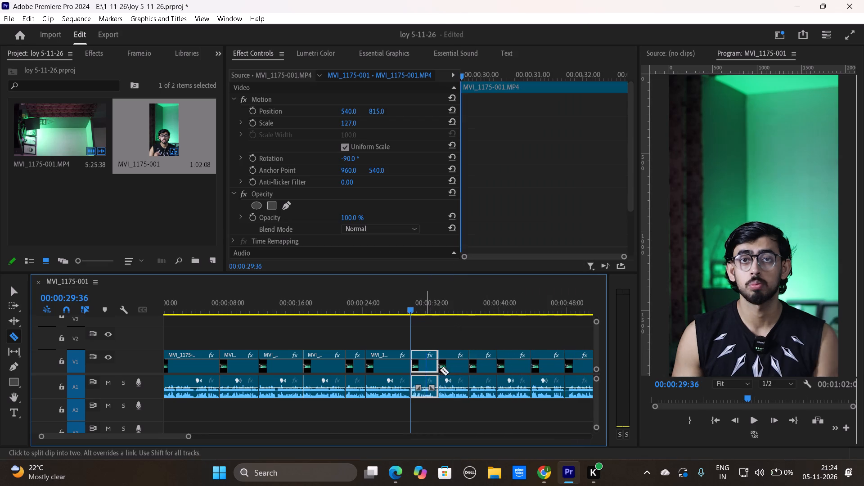
Split the clip beginning at 00:00:29:36 at 00:00:32:25, cut out its trailing pause and ripple delete the gap.
{"action": "key", "text": "space"}
{"action": "left_click", "coordinate": [476, 325]}
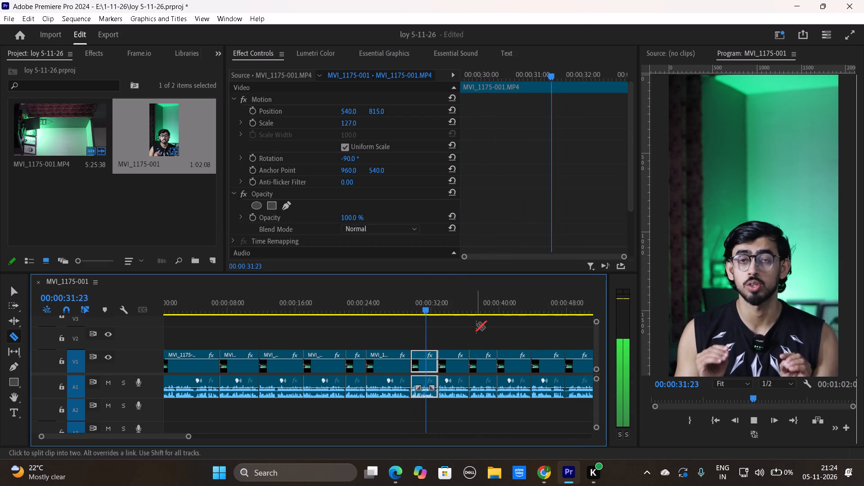
{"action": "key", "text": "space"}
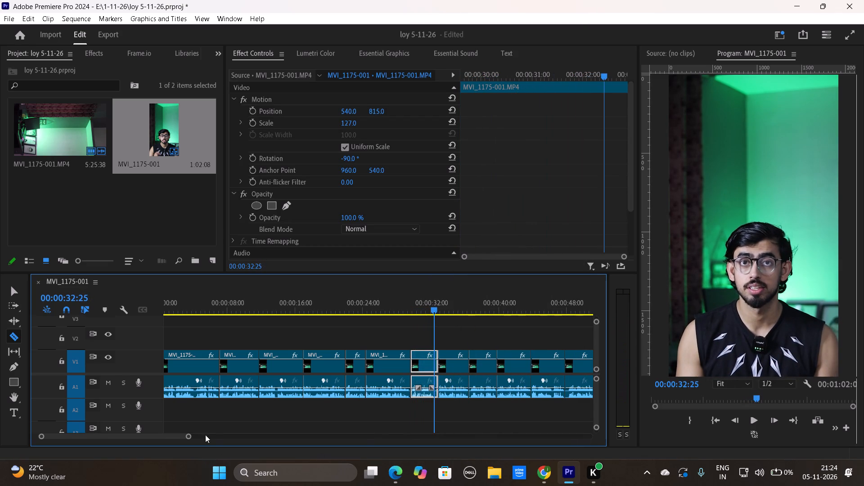
{"action": "left_click_drag", "start_coordinate": [190, 434], "coordinate": [148, 452]}
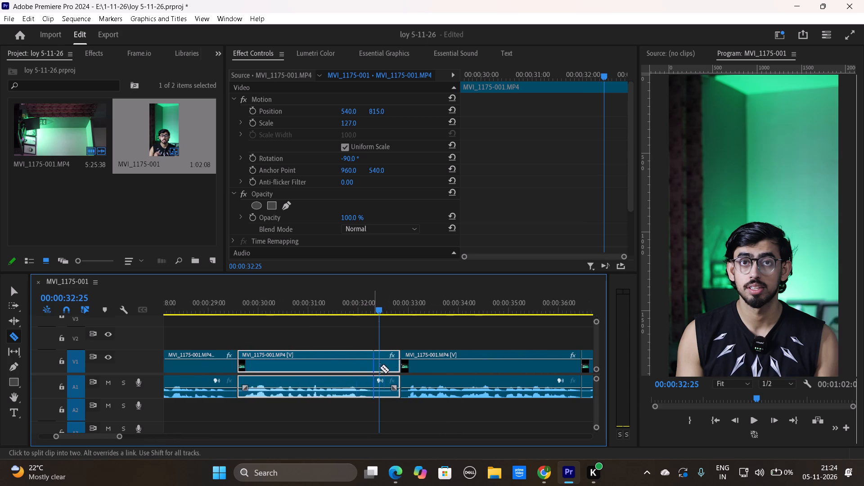
{"action": "left_click", "coordinate": [378, 358]}
{"action": "right_click", "coordinate": [391, 359]}
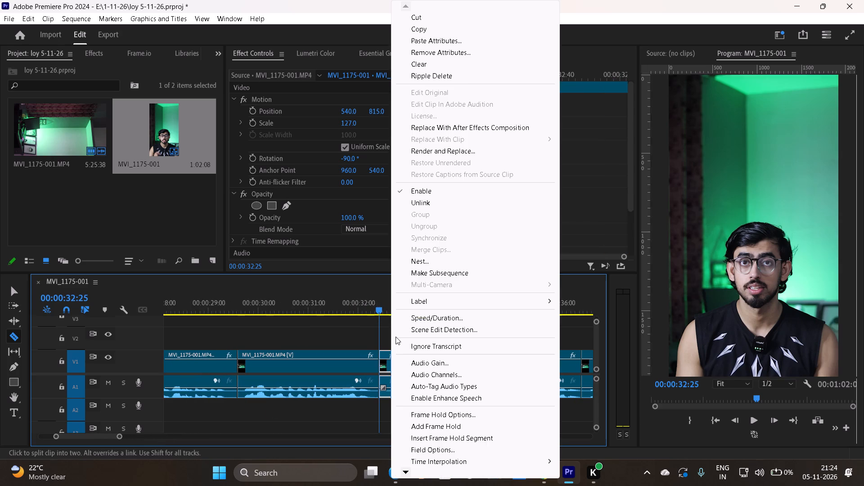
{"action": "left_click", "coordinate": [445, 18]}
{"action": "right_click", "coordinate": [388, 356]}
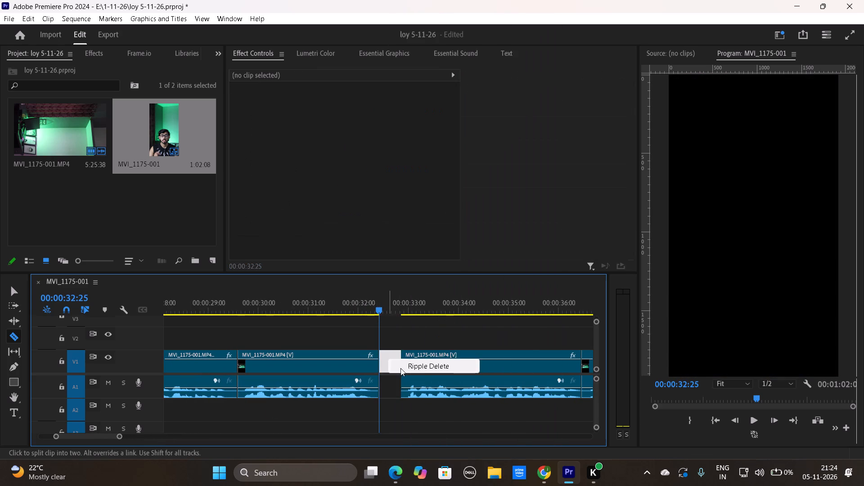
{"action": "left_click", "coordinate": [400, 368]}
Replay the join at 00:00:32:25 and split the clips on either side of it, at 00:00:32:19 and 00:00:32:32.
{"action": "key", "text": "space"}
{"action": "key", "text": "space"}
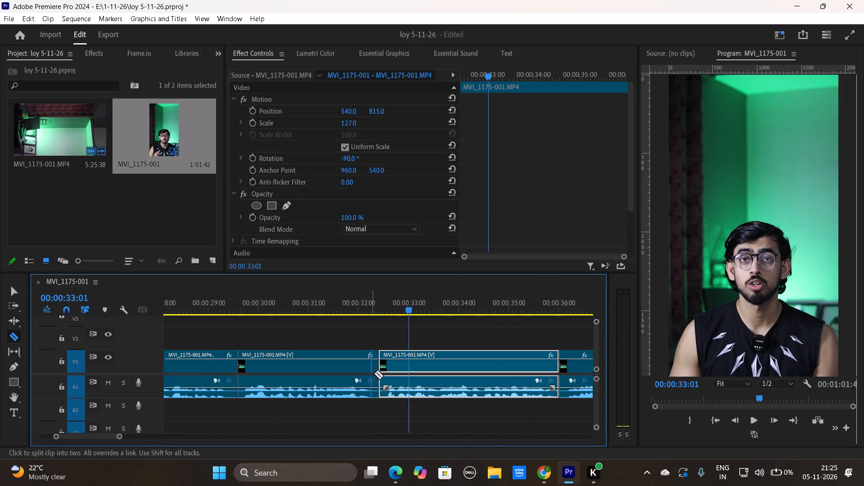
{"action": "left_click_drag", "start_coordinate": [408, 302], "coordinate": [375, 315]}
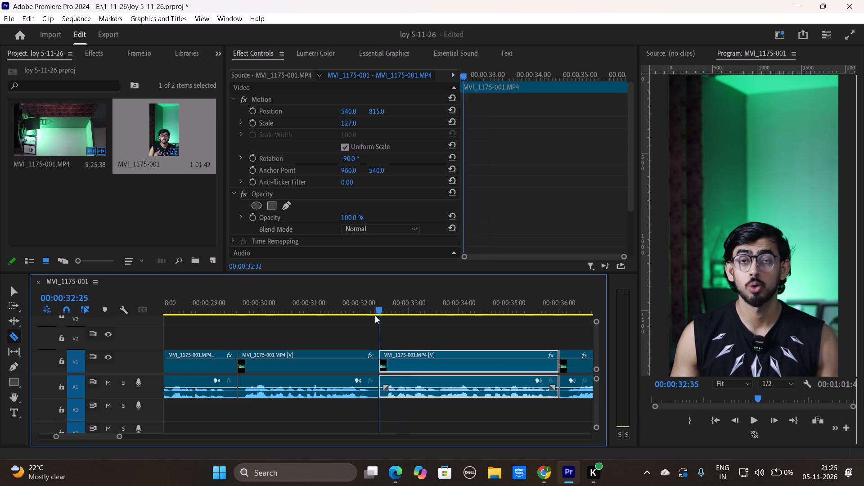
{"action": "left_click_drag", "start_coordinate": [375, 315], "coordinate": [375, 317]}
{"action": "left_click", "coordinate": [374, 353]}
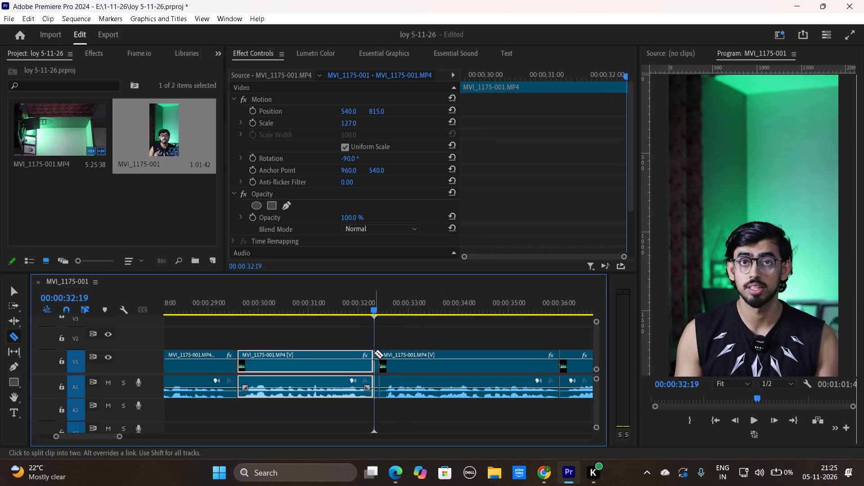
{"action": "key", "text": "space"}
{"action": "key", "text": "space"}
{"action": "left_click_drag", "start_coordinate": [391, 307], "coordinate": [387, 310]}
{"action": "left_click", "coordinate": [386, 357]}
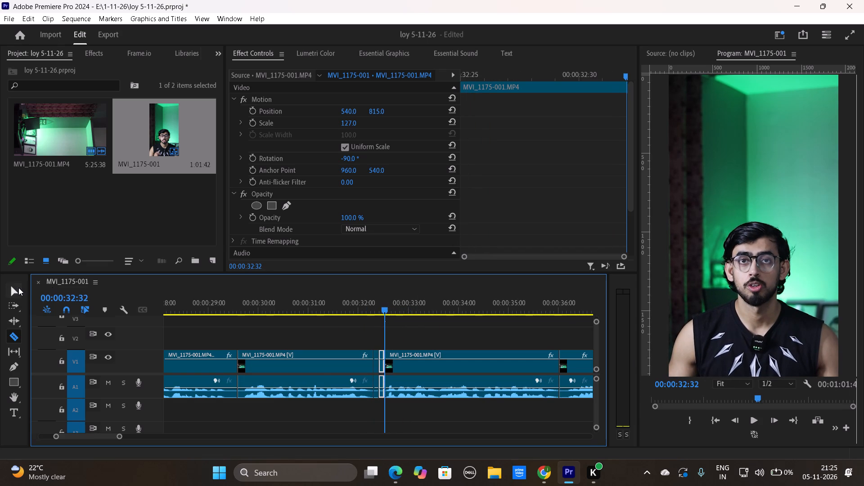
Select both short pieces between 00:00:32:19 and 00:00:32:32, cut them out and ripple delete the gap.
{"action": "left_click", "coordinate": [17, 289]}
{"action": "left_click_drag", "start_coordinate": [379, 340], "coordinate": [382, 358]}
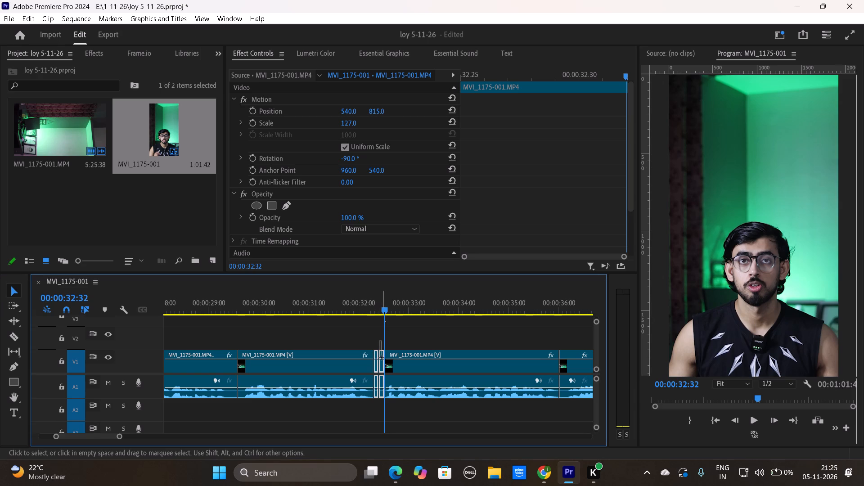
{"action": "left_click_drag", "start_coordinate": [382, 358], "coordinate": [382, 359]}
{"action": "right_click", "coordinate": [380, 359]}
{"action": "left_click", "coordinate": [405, 21]}
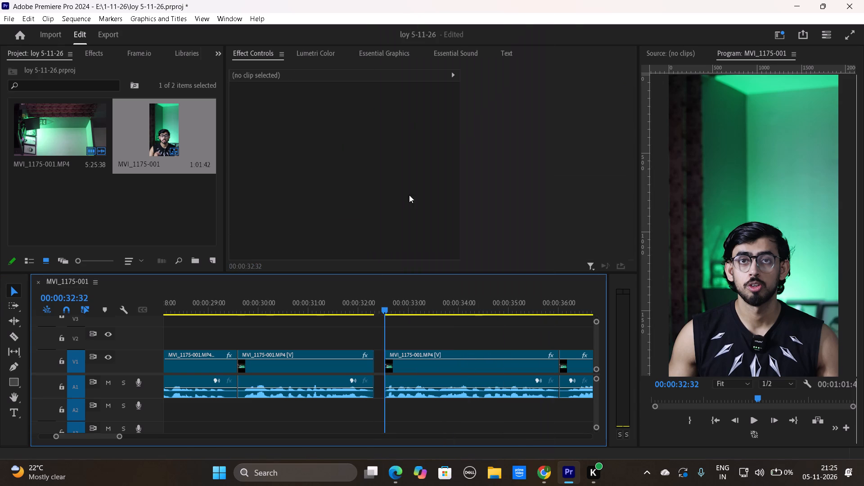
{"action": "right_click", "coordinate": [379, 359]}
{"action": "left_click", "coordinate": [390, 364]}
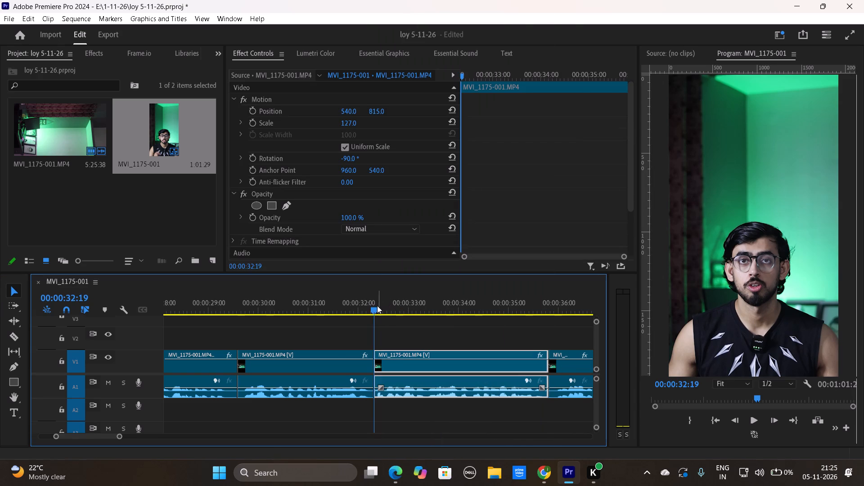
Replay the join at 00:00:32:19, trim the start of the clip beginning at 00:00:35:48 to 00:00:35:53, and ripple delete the gap.
{"action": "left_click_drag", "start_coordinate": [376, 306], "coordinate": [336, 315]}
{"action": "key", "text": "space"}
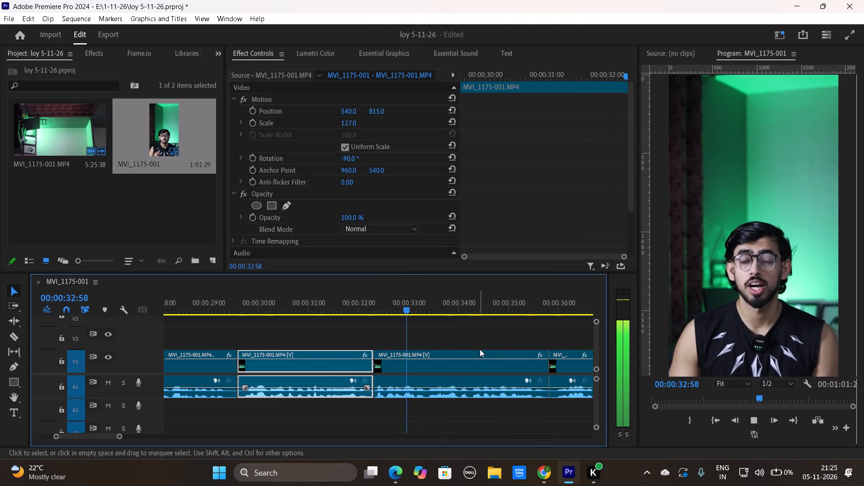
{"action": "left_click", "coordinate": [512, 337]}
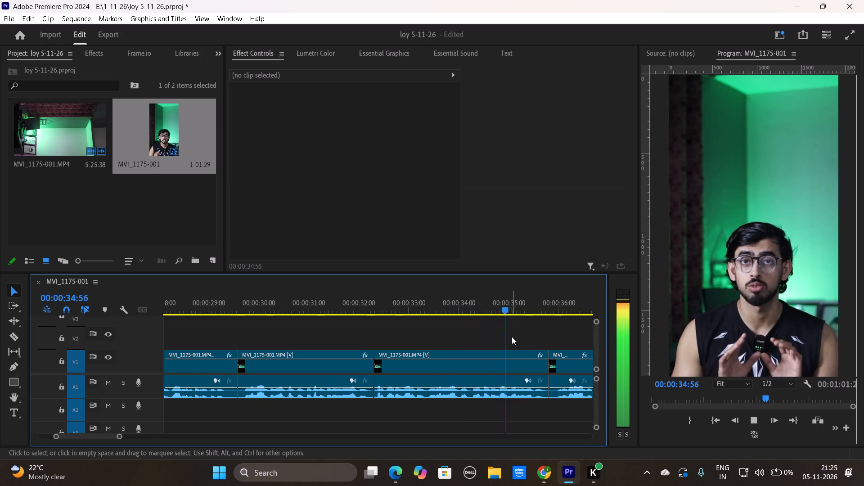
{"action": "key", "text": "space"}
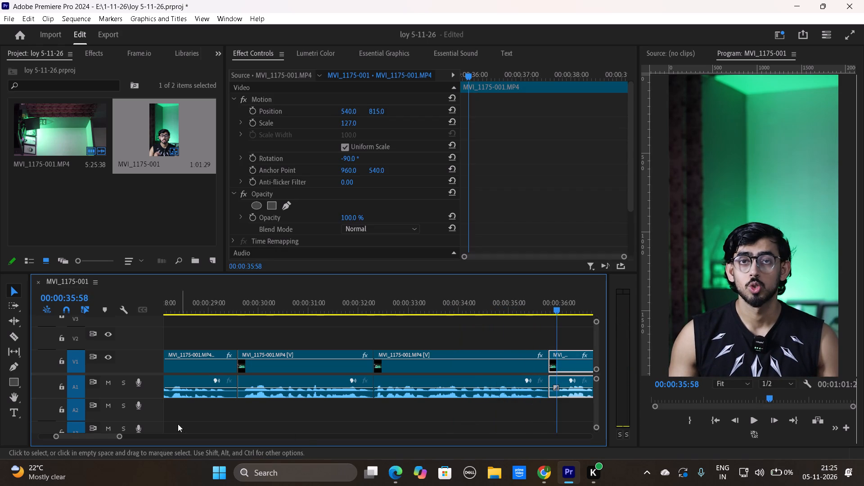
{"action": "left_click_drag", "start_coordinate": [117, 437], "coordinate": [103, 446]}
{"action": "left_click_drag", "start_coordinate": [376, 308], "coordinate": [362, 315]}
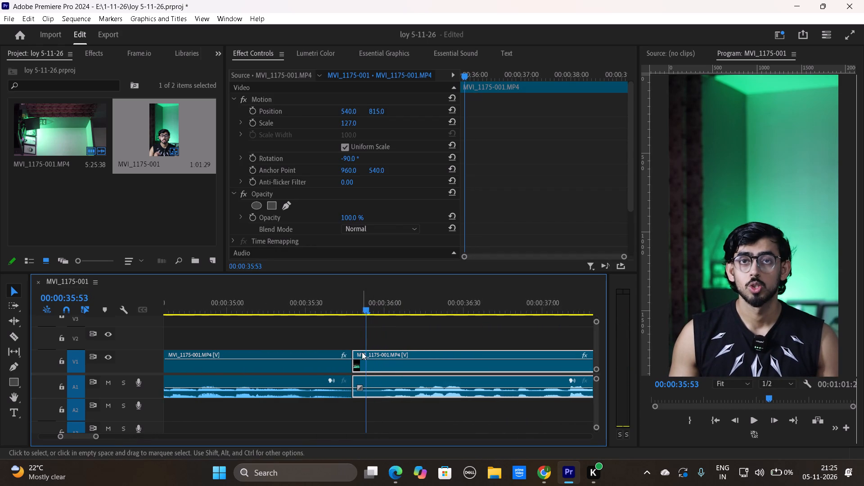
{"action": "left_click_drag", "start_coordinate": [357, 353], "coordinate": [373, 353]}
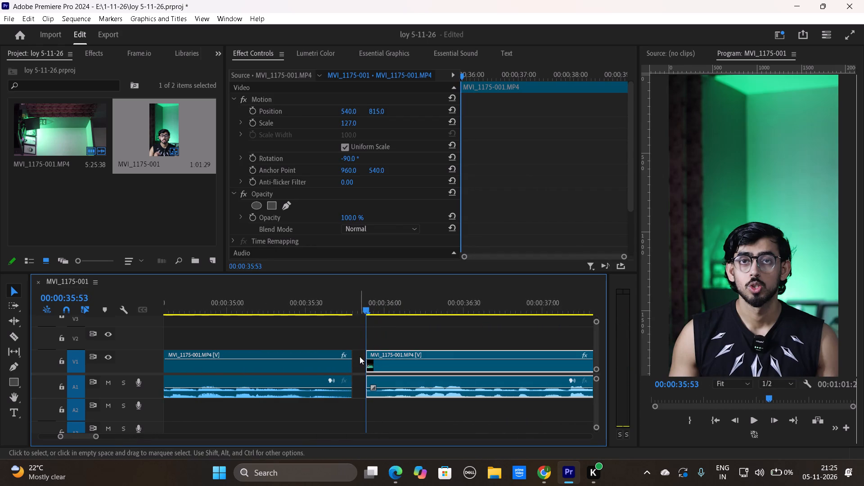
{"action": "right_click", "coordinate": [360, 356]}
{"action": "left_click", "coordinate": [372, 363]}
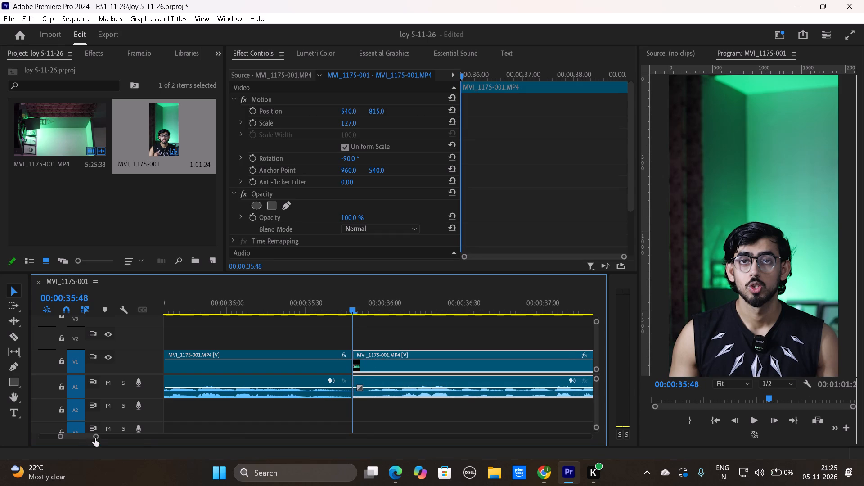
Replay the joins between about 00:00:35 and 00:00:43 to check them for leftover pauses.
{"action": "left_click_drag", "start_coordinate": [95, 438], "coordinate": [152, 445]}
{"action": "key", "text": "space"}
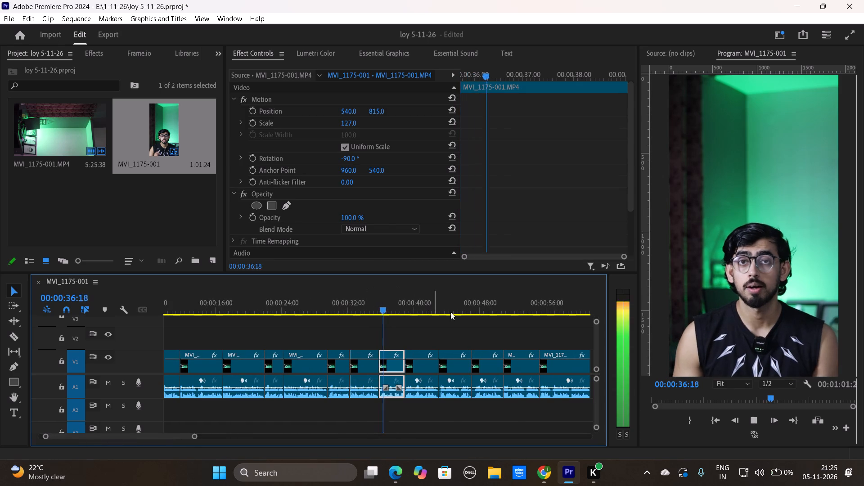
{"action": "left_click", "coordinate": [455, 313]}
{"action": "left_click_drag", "start_coordinate": [452, 307], "coordinate": [376, 323]}
{"action": "key", "text": "space"}
{"action": "left_click", "coordinate": [449, 320]}
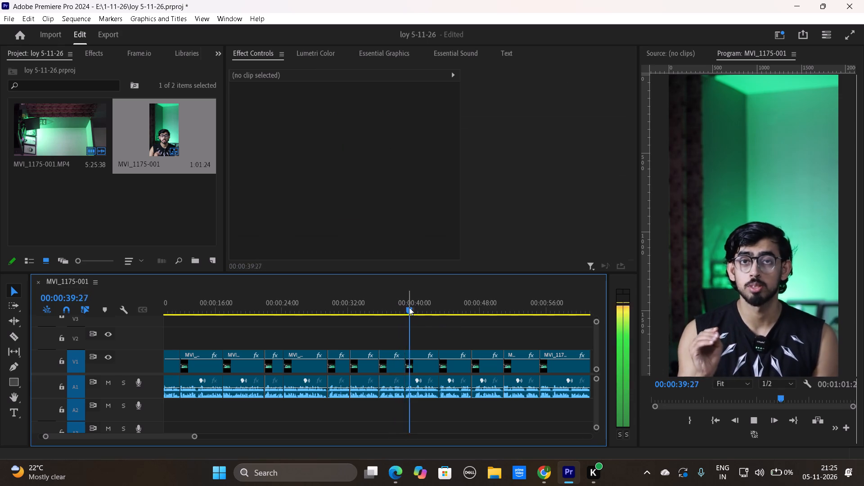
{"action": "left_click_drag", "start_coordinate": [409, 307], "coordinate": [366, 318]}
{"action": "key", "text": "space"}
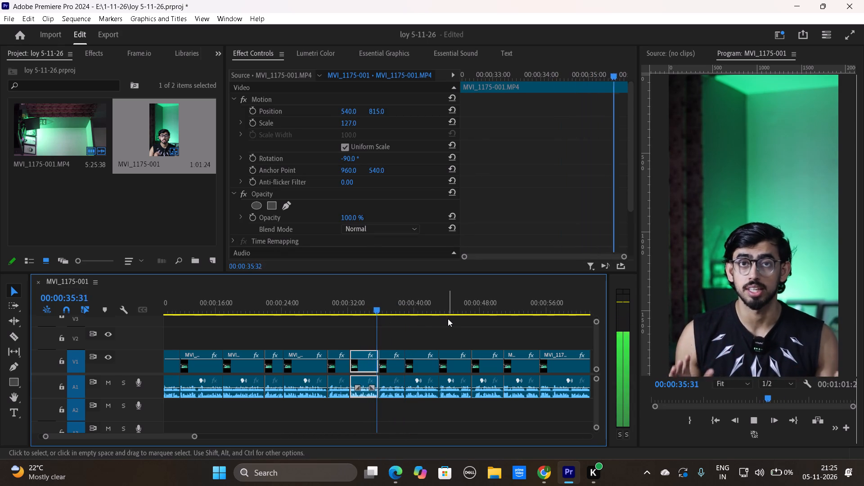
{"action": "left_click", "coordinate": [448, 319]}
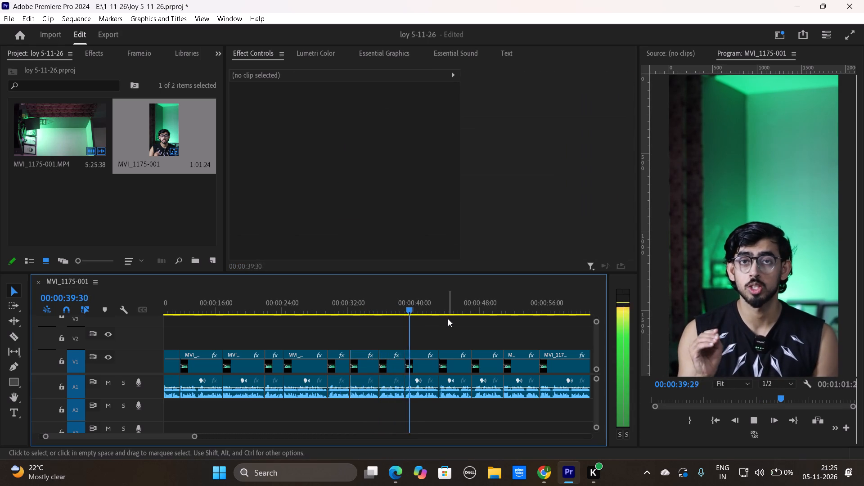
{"action": "left_click", "coordinate": [477, 327]}
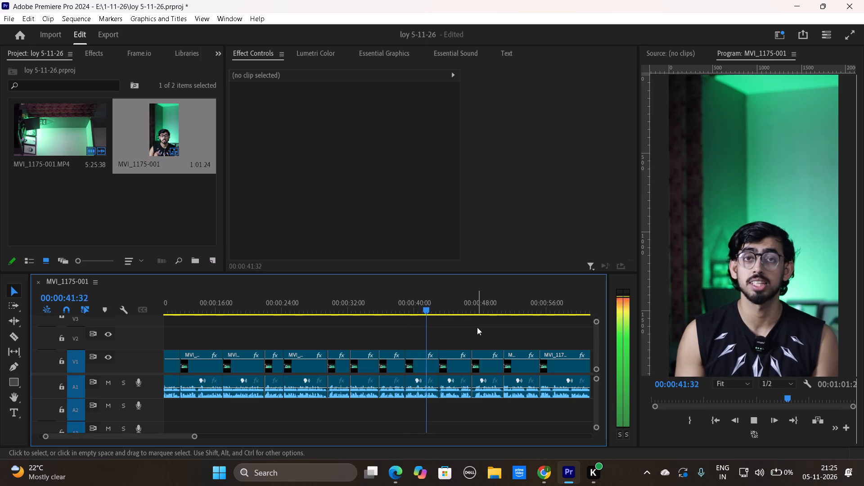
{"action": "key", "text": "space"}
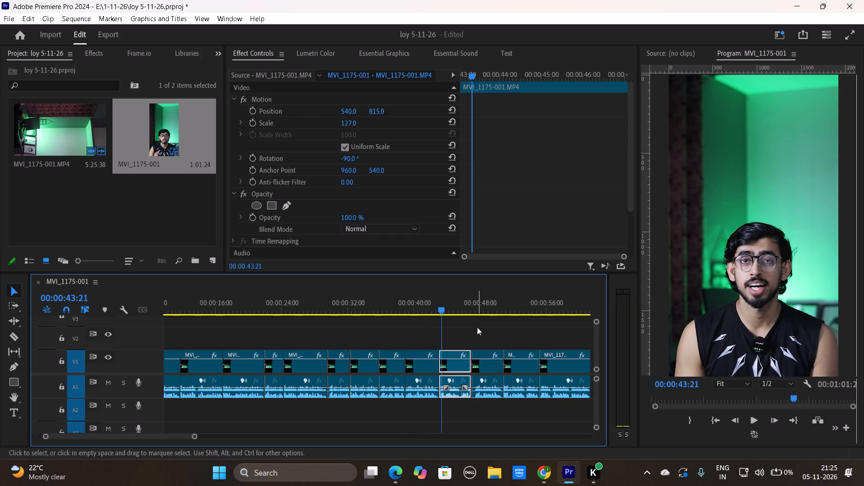
At the join near 00:00:43:04, trim the incoming clip's start to 00:00:43:09 and the outgoing clip's end by about 5 frames, ripple deleting the gap.
{"action": "left_click_drag", "start_coordinate": [194, 438], "coordinate": [151, 456]}
{"action": "left_click_drag", "start_coordinate": [354, 302], "coordinate": [295, 315]}
{"action": "key", "text": "space"}
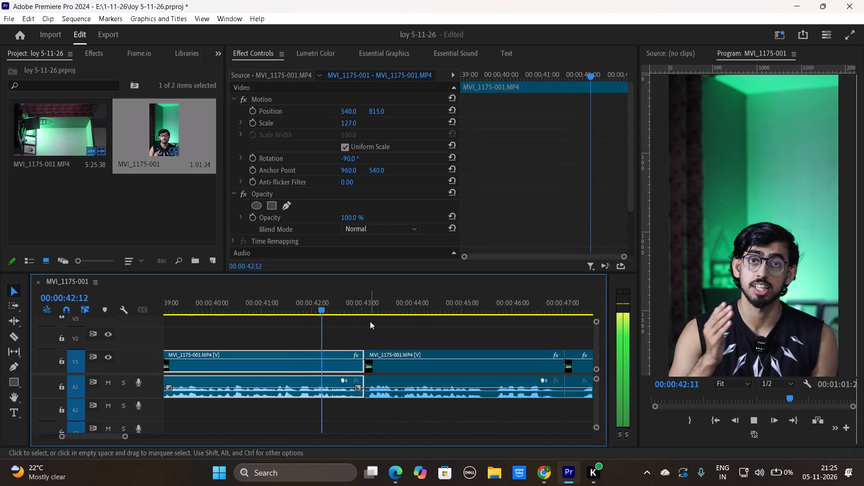
{"action": "key", "text": "space"}
{"action": "key", "text": "space"}
{"action": "key", "text": "space"}
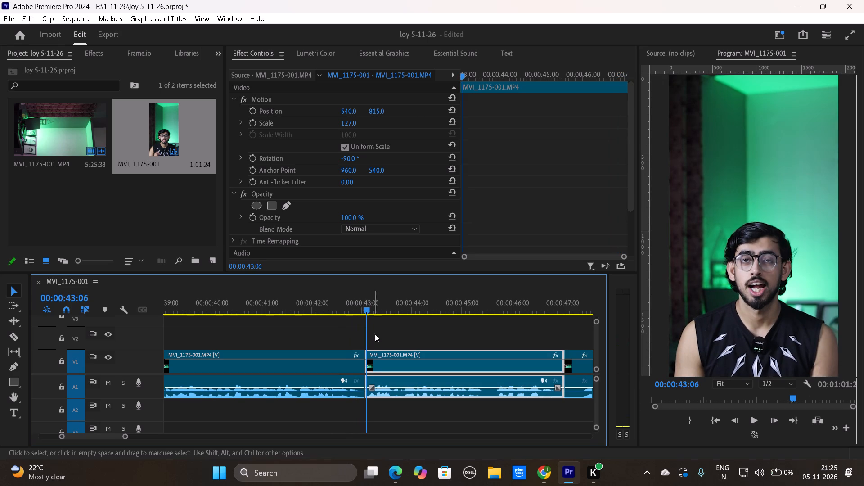
{"action": "left_click_drag", "start_coordinate": [121, 437], "coordinate": [112, 439]}
{"action": "left_click_drag", "start_coordinate": [115, 437], "coordinate": [185, 443]}
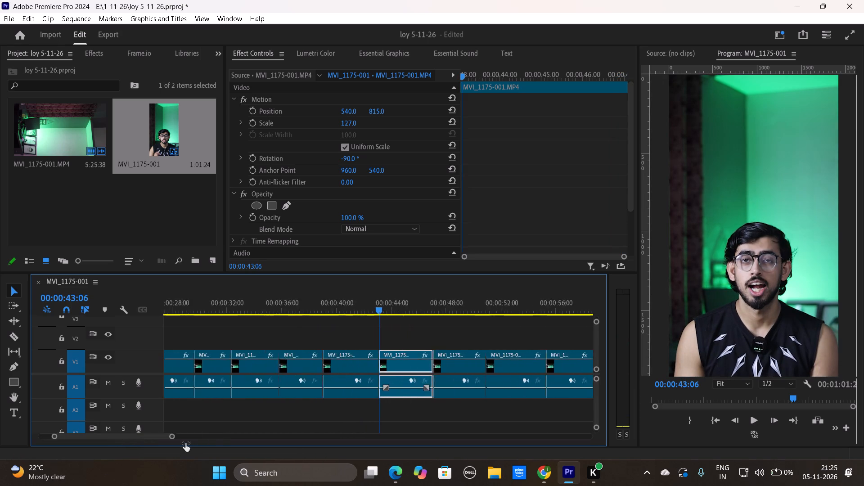
{"action": "left_click_drag", "start_coordinate": [185, 443], "coordinate": [145, 454]}
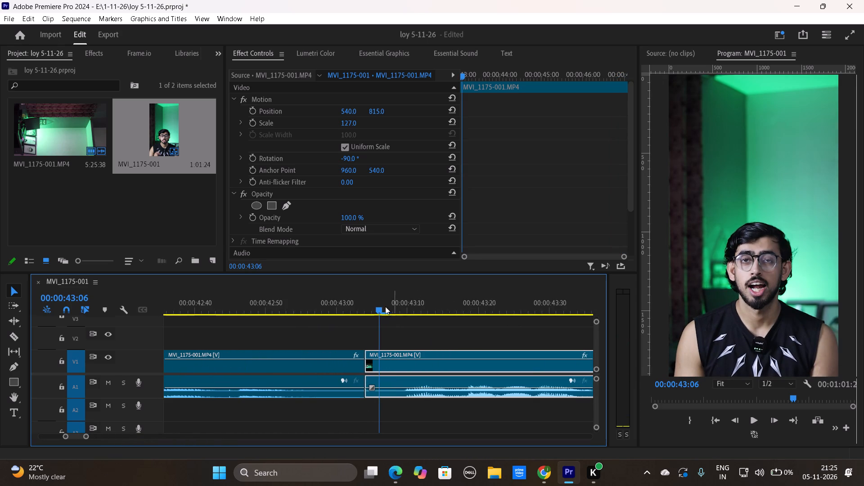
{"action": "left_click_drag", "start_coordinate": [382, 306], "coordinate": [406, 310]}
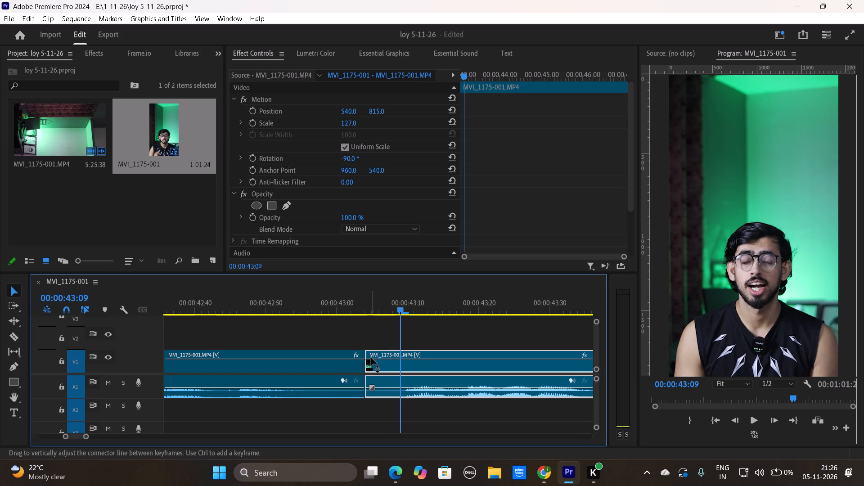
{"action": "left_click_drag", "start_coordinate": [370, 352], "coordinate": [405, 351]}
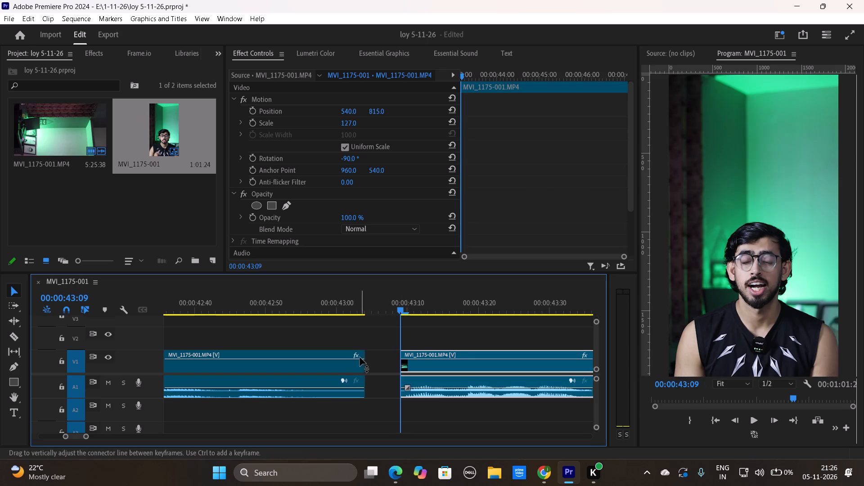
{"action": "left_click_drag", "start_coordinate": [364, 352], "coordinate": [331, 352]}
{"action": "right_click", "coordinate": [358, 360]}
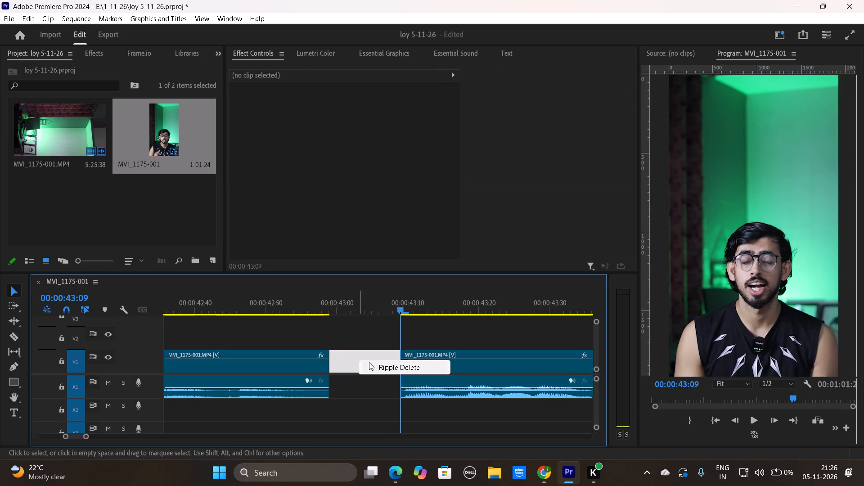
{"action": "left_click", "coordinate": [373, 364]}
Play on to the join just before 00:00:47:00, trim the incoming clip's start to 00:00:47:15 and ripple delete the gap.
{"action": "left_click_drag", "start_coordinate": [335, 304], "coordinate": [148, 322]}
{"action": "key", "text": "space"}
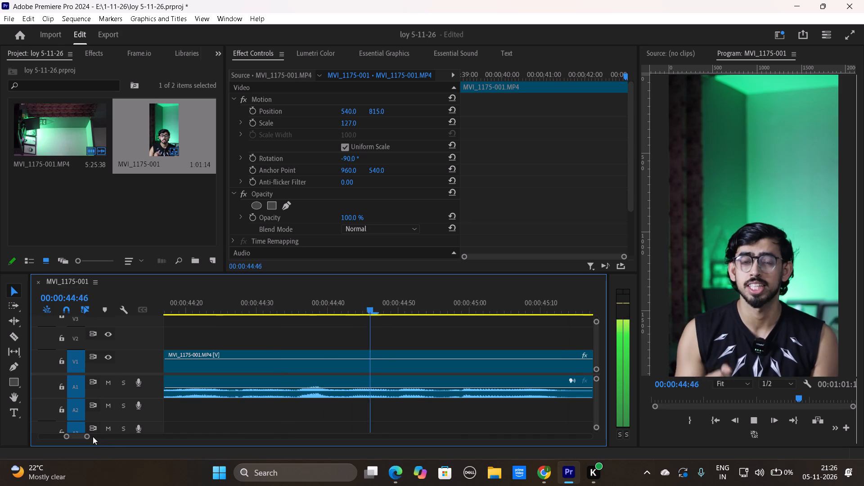
{"action": "left_click_drag", "start_coordinate": [87, 436], "coordinate": [157, 440]}
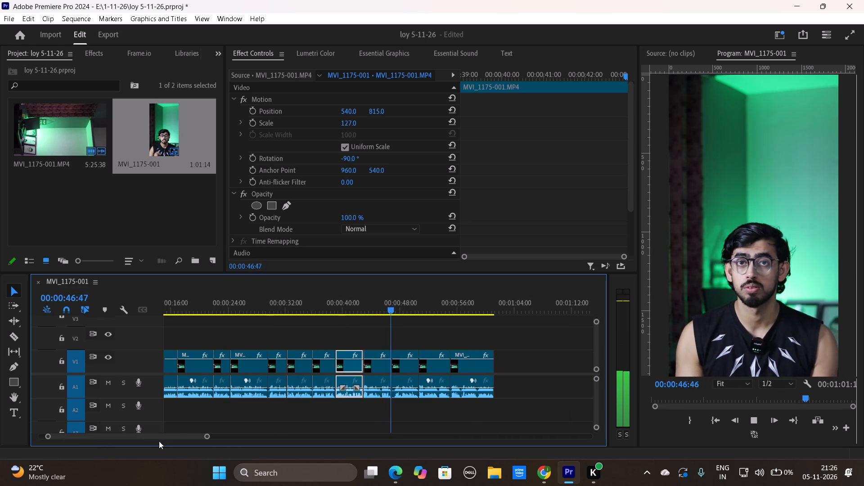
{"action": "key", "text": "space"}
{"action": "left_click_drag", "start_coordinate": [206, 435], "coordinate": [184, 441]}
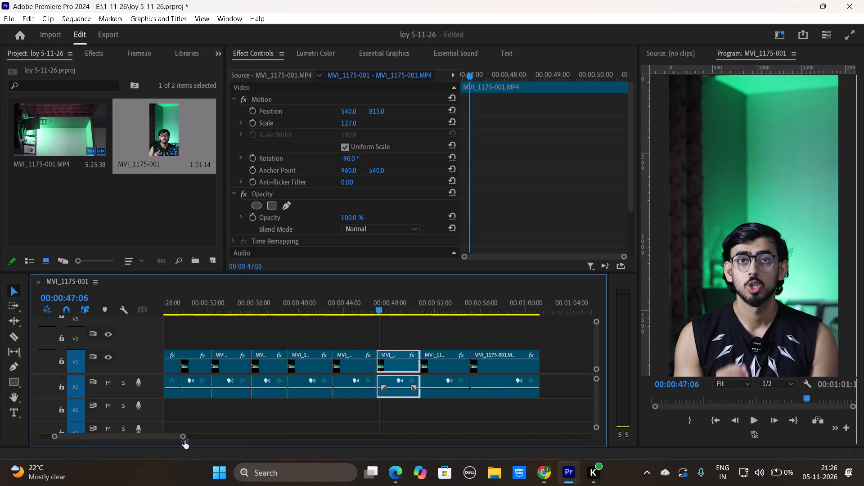
{"action": "left_click_drag", "start_coordinate": [184, 441], "coordinate": [152, 449]}
{"action": "left_click_drag", "start_coordinate": [377, 307], "coordinate": [394, 313]}
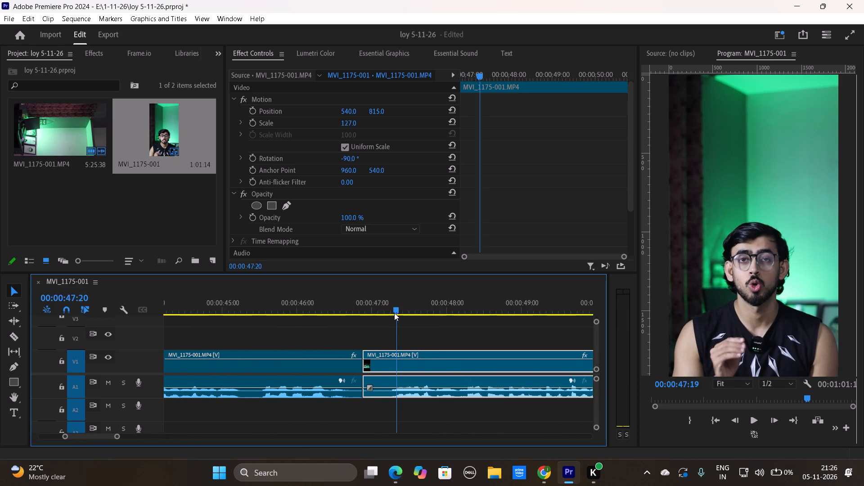
{"action": "left_click_drag", "start_coordinate": [394, 313], "coordinate": [388, 315]}
{"action": "left_click_drag", "start_coordinate": [369, 352], "coordinate": [394, 352]}
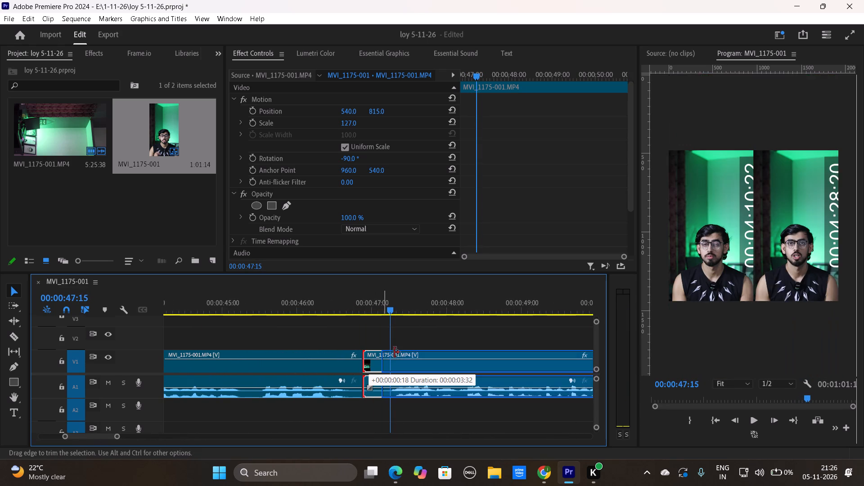
{"action": "left_click_drag", "start_coordinate": [394, 352], "coordinate": [396, 352]}
{"action": "right_click", "coordinate": [377, 356]}
{"action": "left_click", "coordinate": [386, 361]}
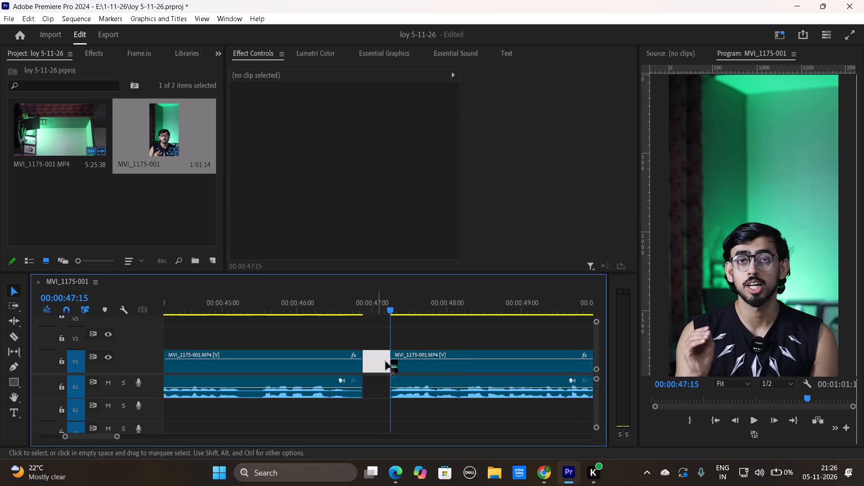
Replay that join, play on to the next one, trim the outgoing clip's end to 00:00:50:12 and ripple delete the gap.
{"action": "left_click_drag", "start_coordinate": [364, 307], "coordinate": [256, 317]}
{"action": "key", "text": "space"}
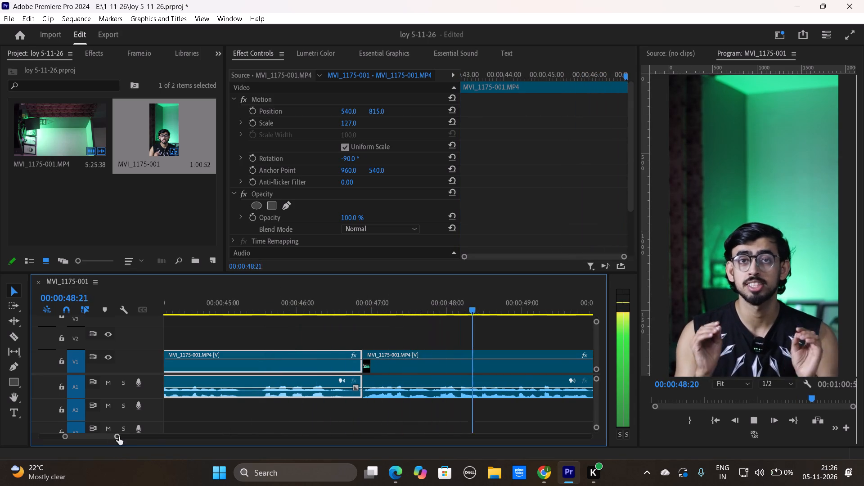
{"action": "left_click_drag", "start_coordinate": [119, 436], "coordinate": [163, 442]}
{"action": "key", "text": "space"}
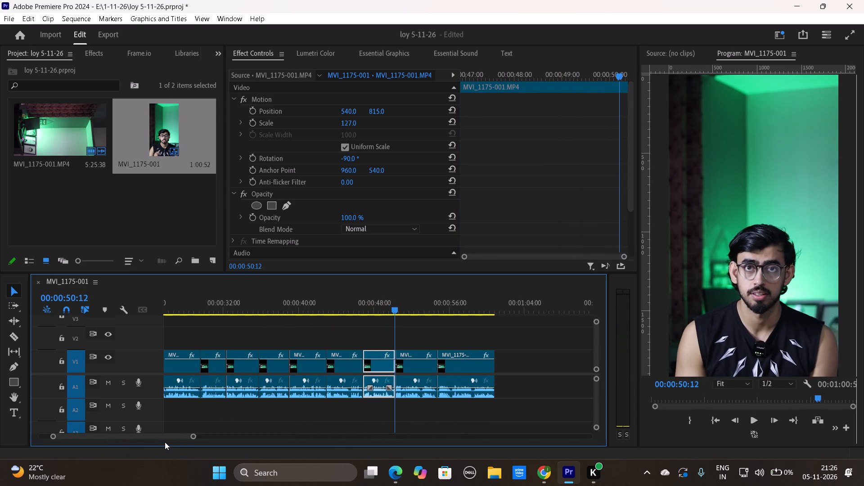
{"action": "left_click_drag", "start_coordinate": [193, 438], "coordinate": [147, 447]}
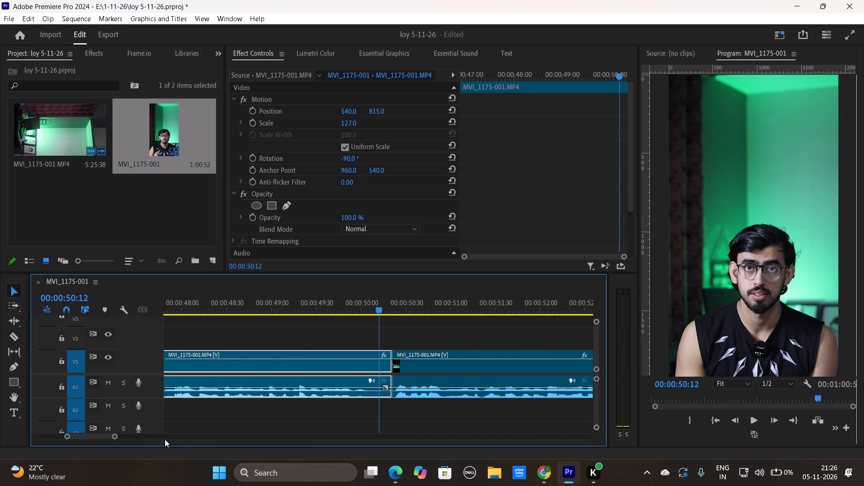
{"action": "left_click_drag", "start_coordinate": [388, 355], "coordinate": [371, 355]}
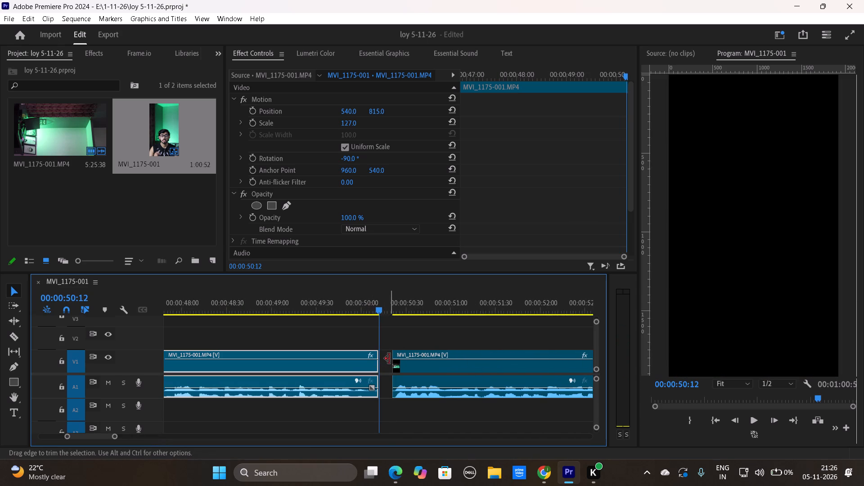
{"action": "right_click", "coordinate": [389, 359]}
{"action": "right_click", "coordinate": [381, 356]}
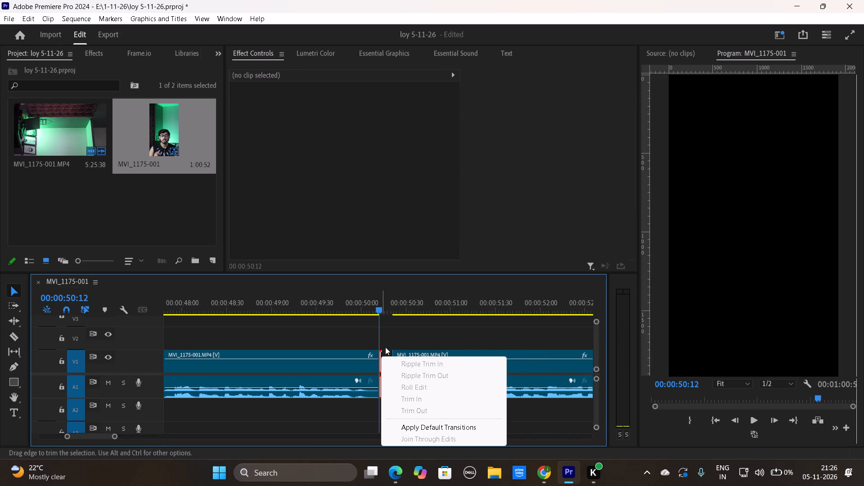
{"action": "right_click", "coordinate": [385, 354]}
{"action": "left_click", "coordinate": [393, 359]}
Play on to the join near 00:00:54:35, trim the outgoing clip's end to 00:00:54:24 and the incoming start by about 9 frames, ripple deleting the gap.
{"action": "left_click_drag", "start_coordinate": [369, 302], "coordinate": [313, 310]}
{"action": "key", "text": "space"}
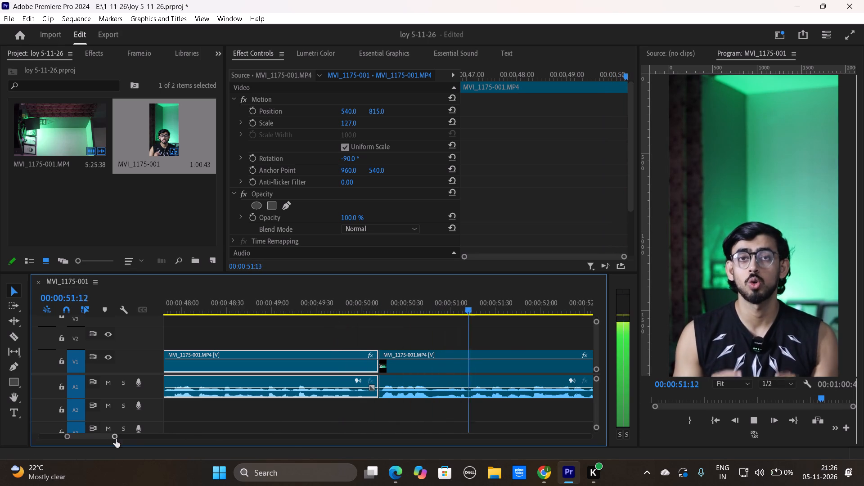
{"action": "left_click_drag", "start_coordinate": [117, 438], "coordinate": [171, 439]}
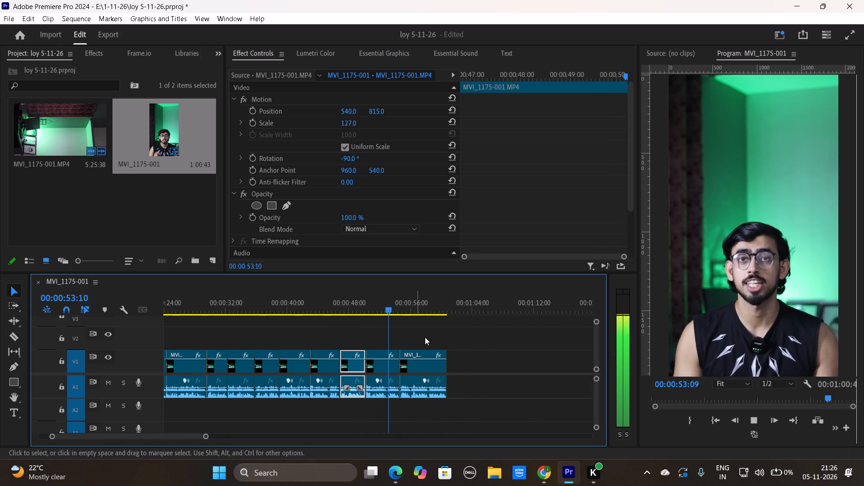
{"action": "left_click", "coordinate": [441, 330]}
{"action": "key", "text": "space"}
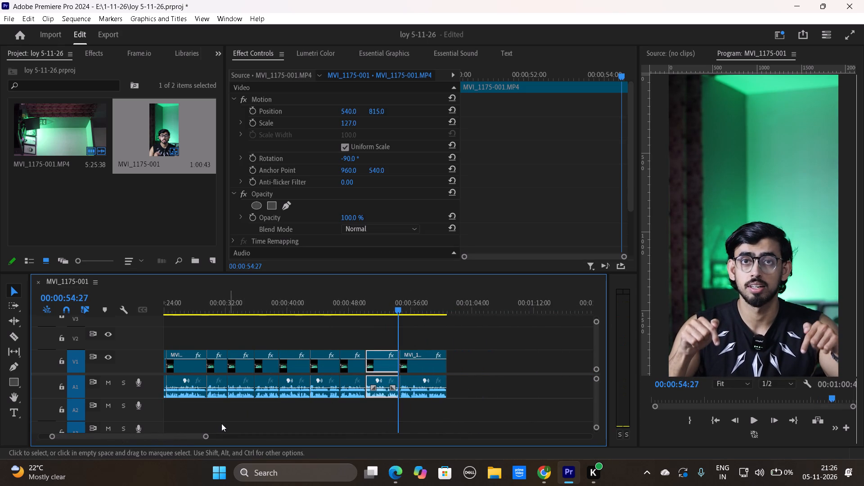
{"action": "left_click_drag", "start_coordinate": [206, 437], "coordinate": [150, 450]}
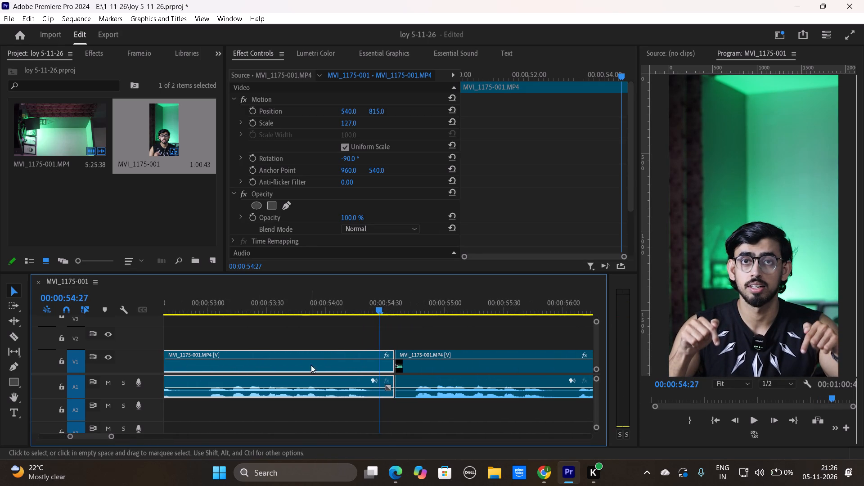
{"action": "left_click_drag", "start_coordinate": [377, 307], "coordinate": [372, 308]}
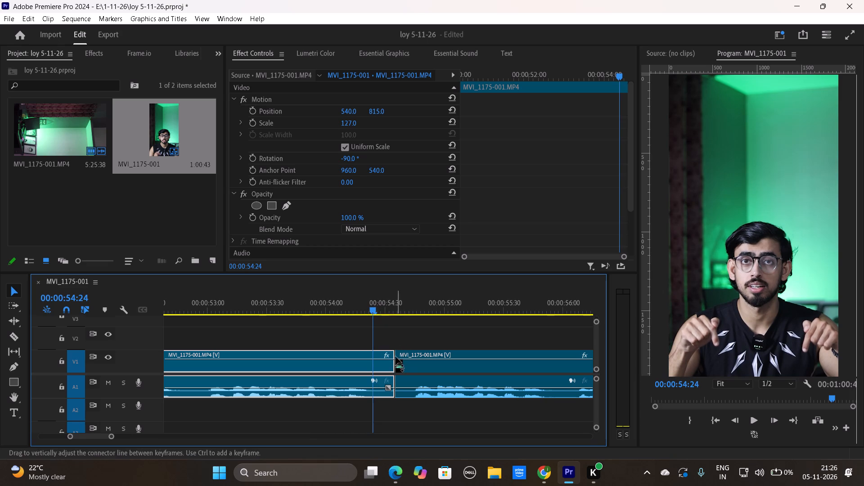
{"action": "left_click_drag", "start_coordinate": [392, 354], "coordinate": [368, 354]}
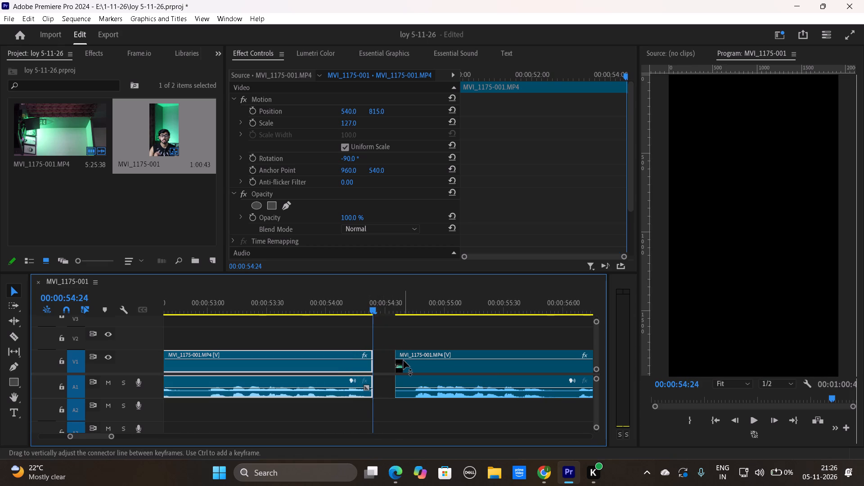
{"action": "left_click_drag", "start_coordinate": [398, 354], "coordinate": [416, 352]}
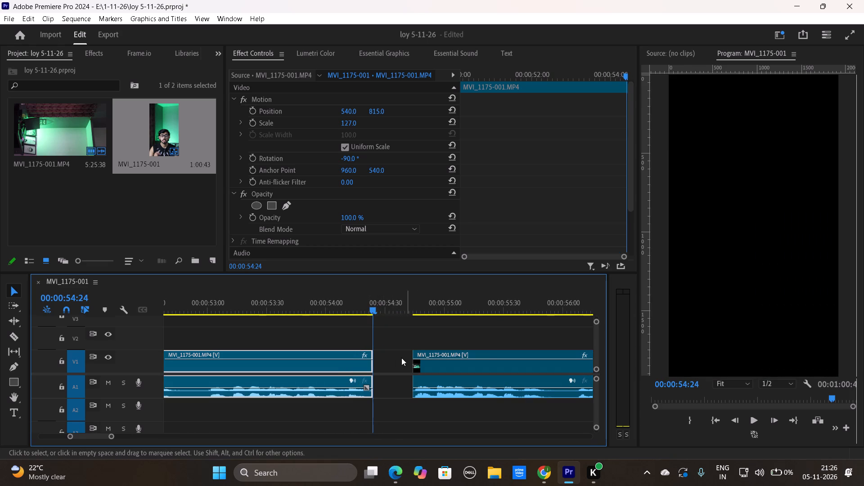
{"action": "right_click", "coordinate": [401, 358]}
{"action": "left_click", "coordinate": [403, 362]}
Replay the join at 00:00:54:24 and play the last clip through to the end of the sequence.
{"action": "left_click_drag", "start_coordinate": [373, 300], "coordinate": [287, 309]}
{"action": "key", "text": "space"}
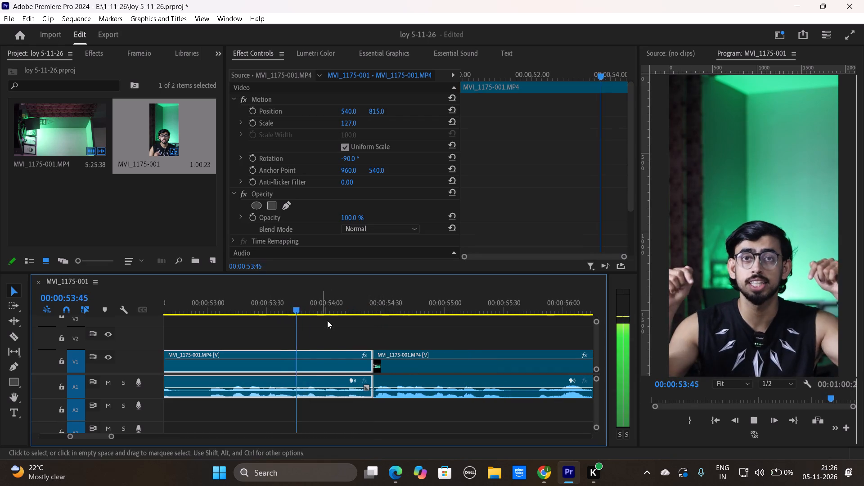
{"action": "left_click_drag", "start_coordinate": [111, 436], "coordinate": [136, 439]}
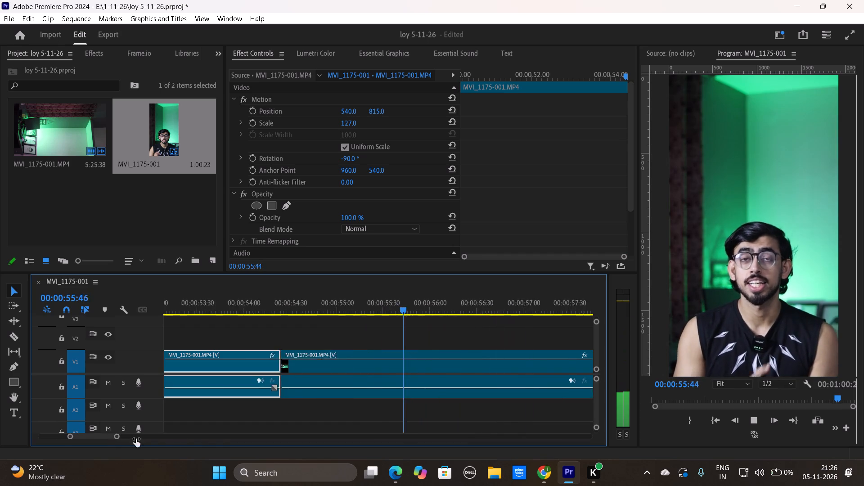
{"action": "left_click_drag", "start_coordinate": [136, 439], "coordinate": [221, 442]}
{"action": "left_click", "coordinate": [436, 348]}
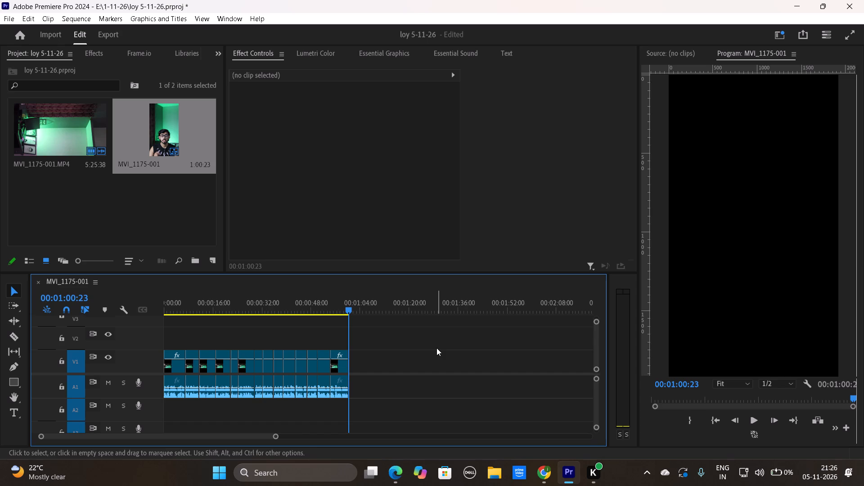
Return to 00:00:00:00 and play the trimmed sequence from the beginning to review it.
{"action": "left_click_drag", "start_coordinate": [347, 306], "coordinate": [0, 242]}
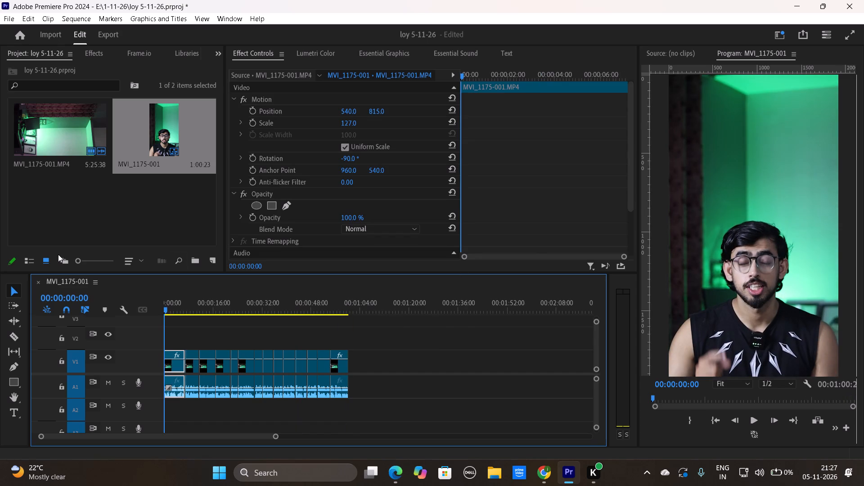
{"action": "left_click", "coordinate": [420, 321]}
{"action": "key", "text": "space"}
{"action": "key", "text": "space"}
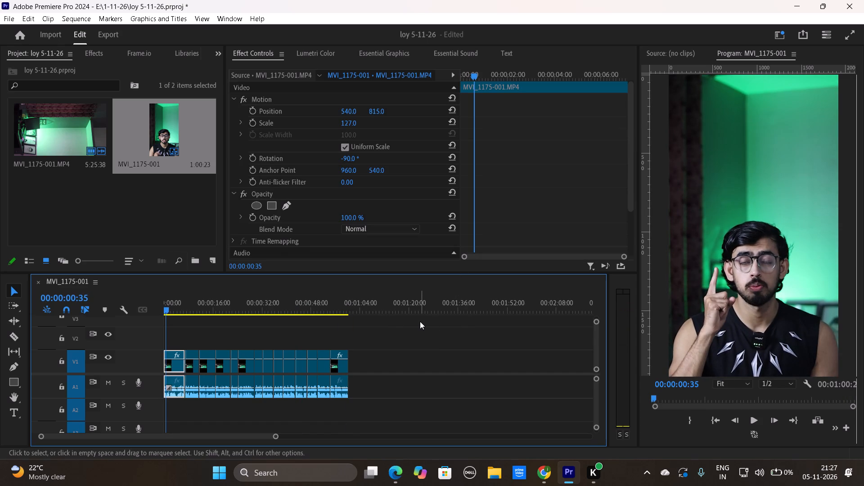